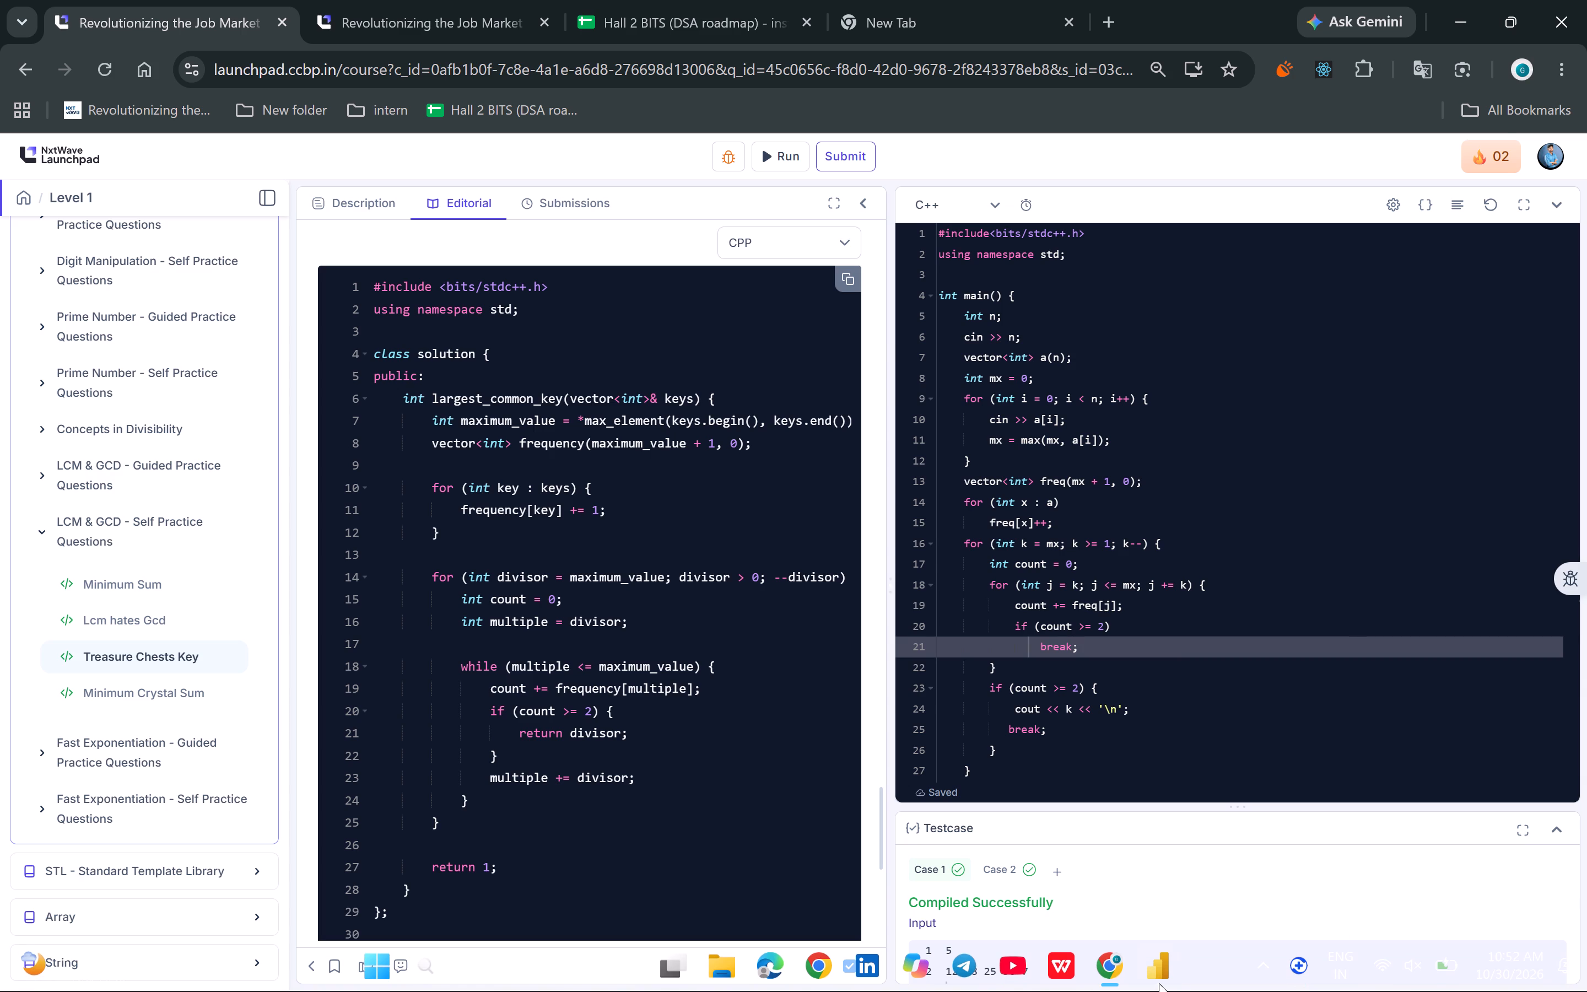
# Switch to the open Power BI Desktop file and close the Manage relationships dialog.
pyautogui.click(1159, 983)
pyautogui.click(1228, 881)
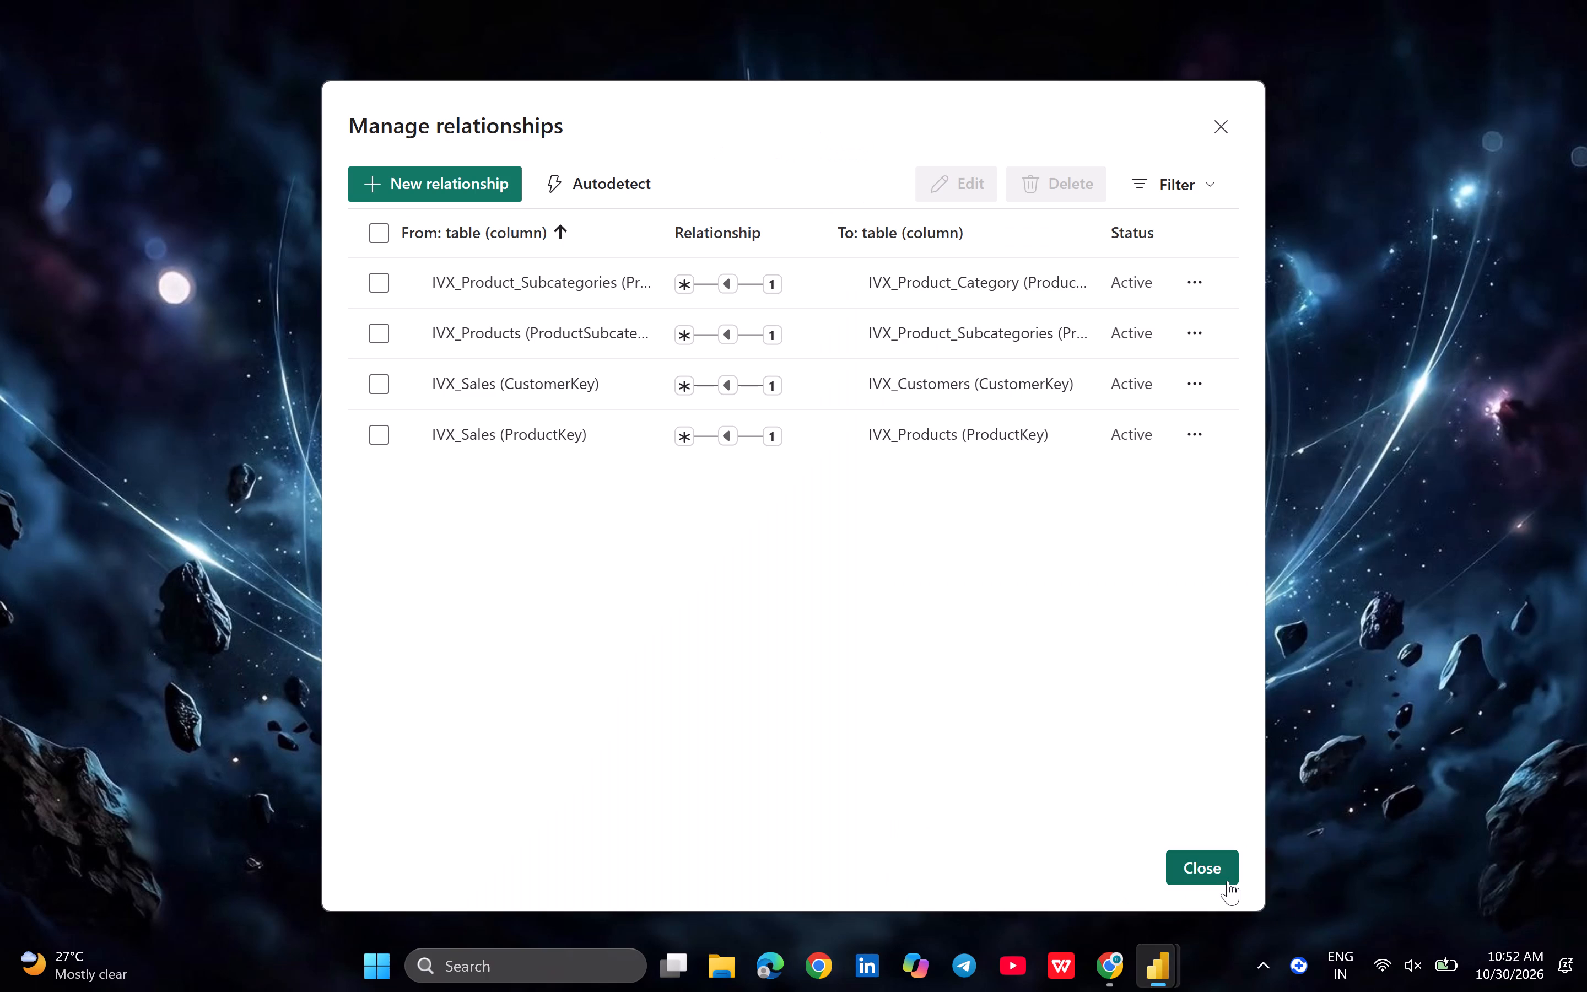
pyautogui.click(1368, 736)
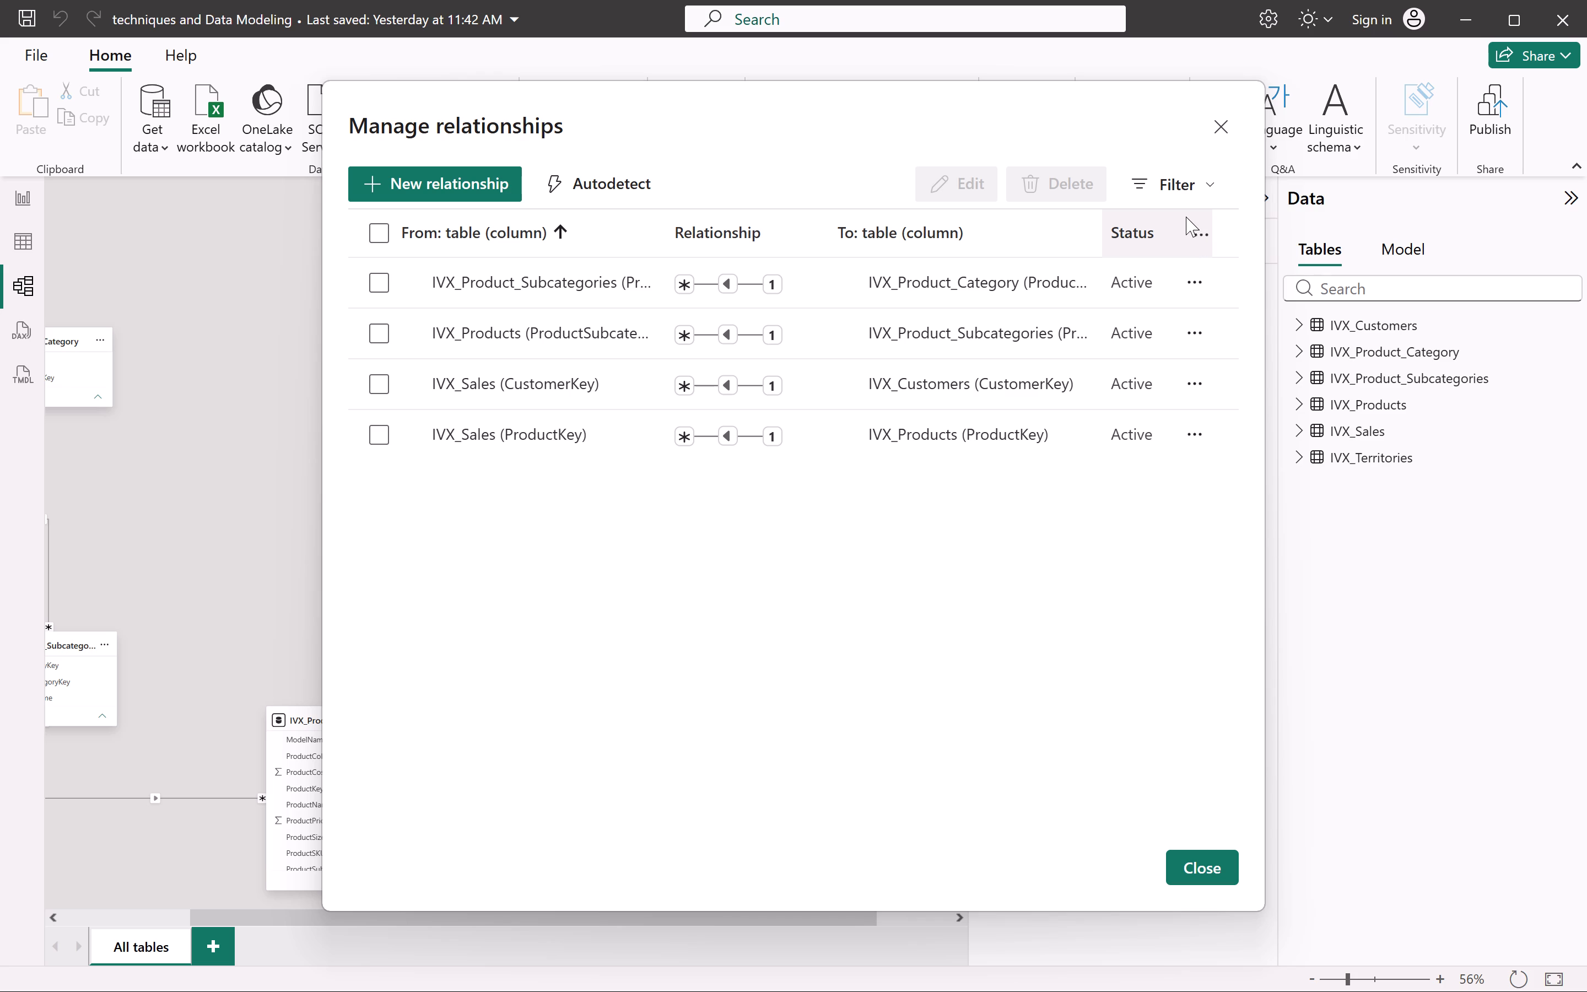
pyautogui.click(1222, 131)
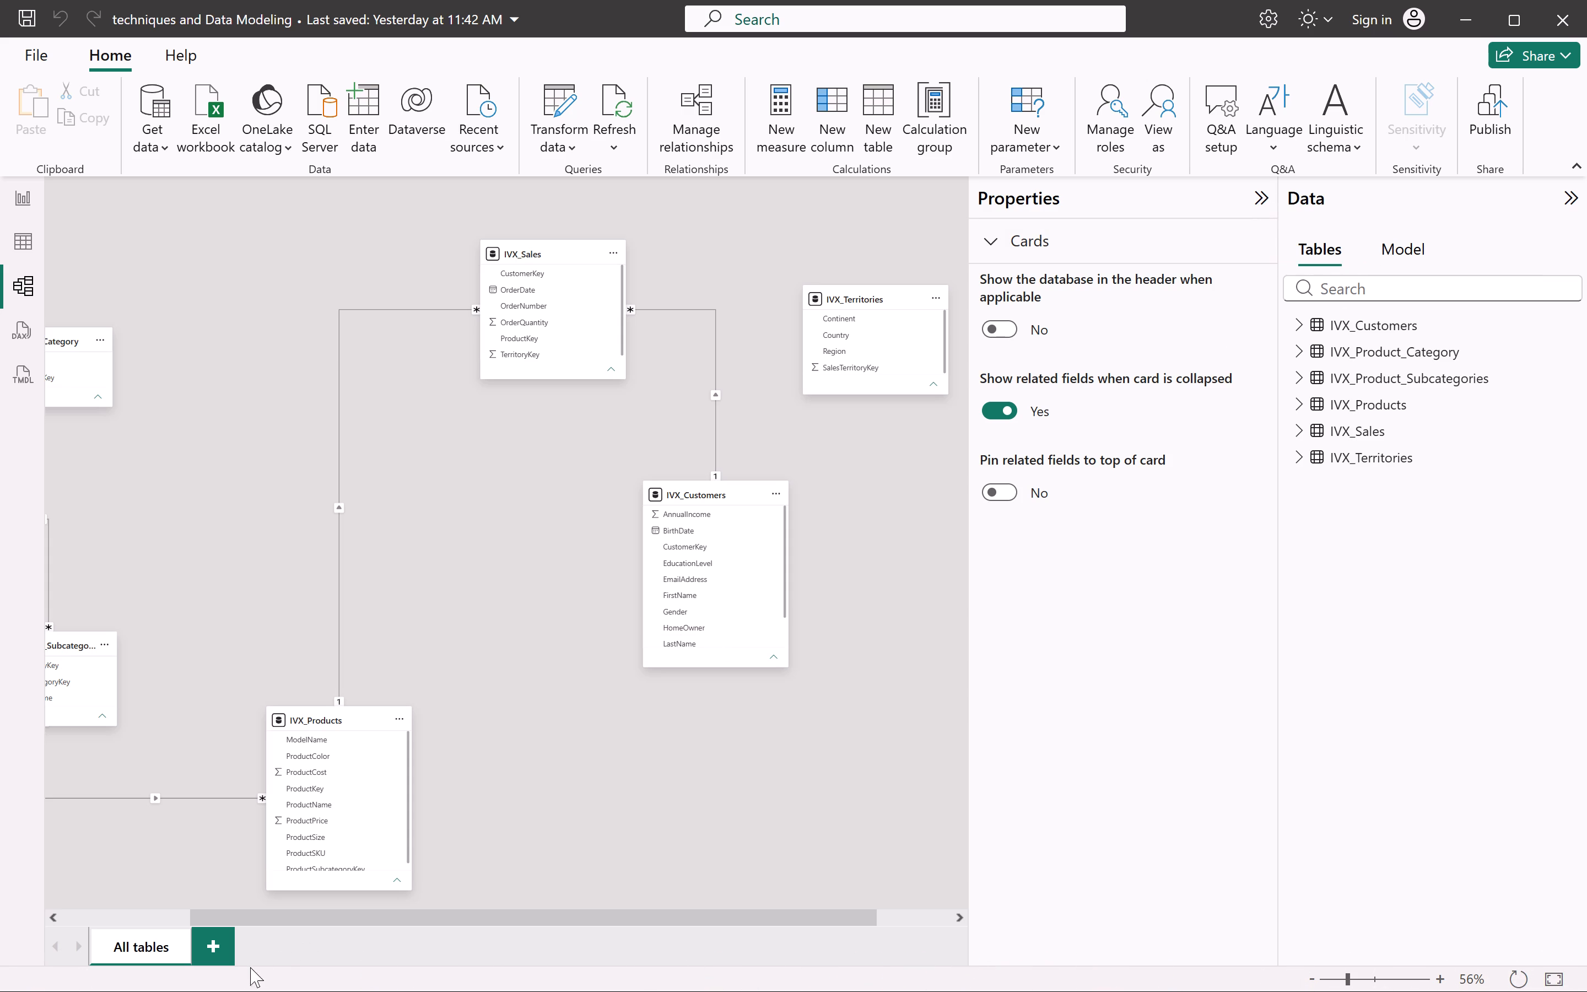
pyautogui.click(151, 945)
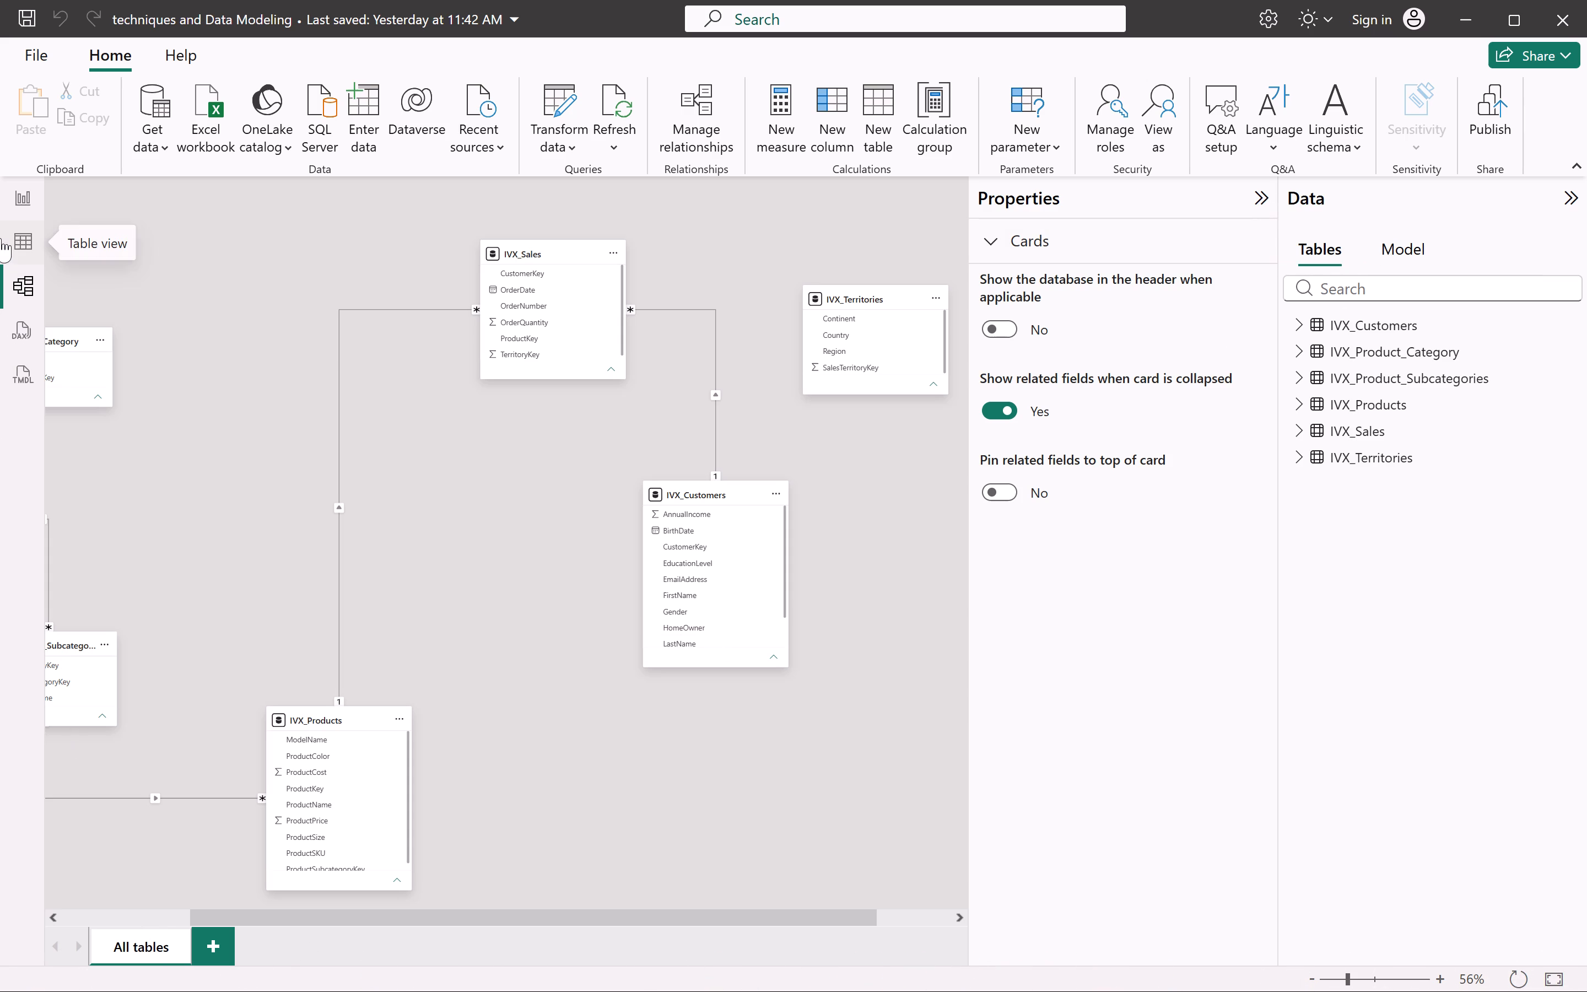
# Insert a table visual on the blank report page and enlarge it to nearly half the page width.
pyautogui.click(13, 211)
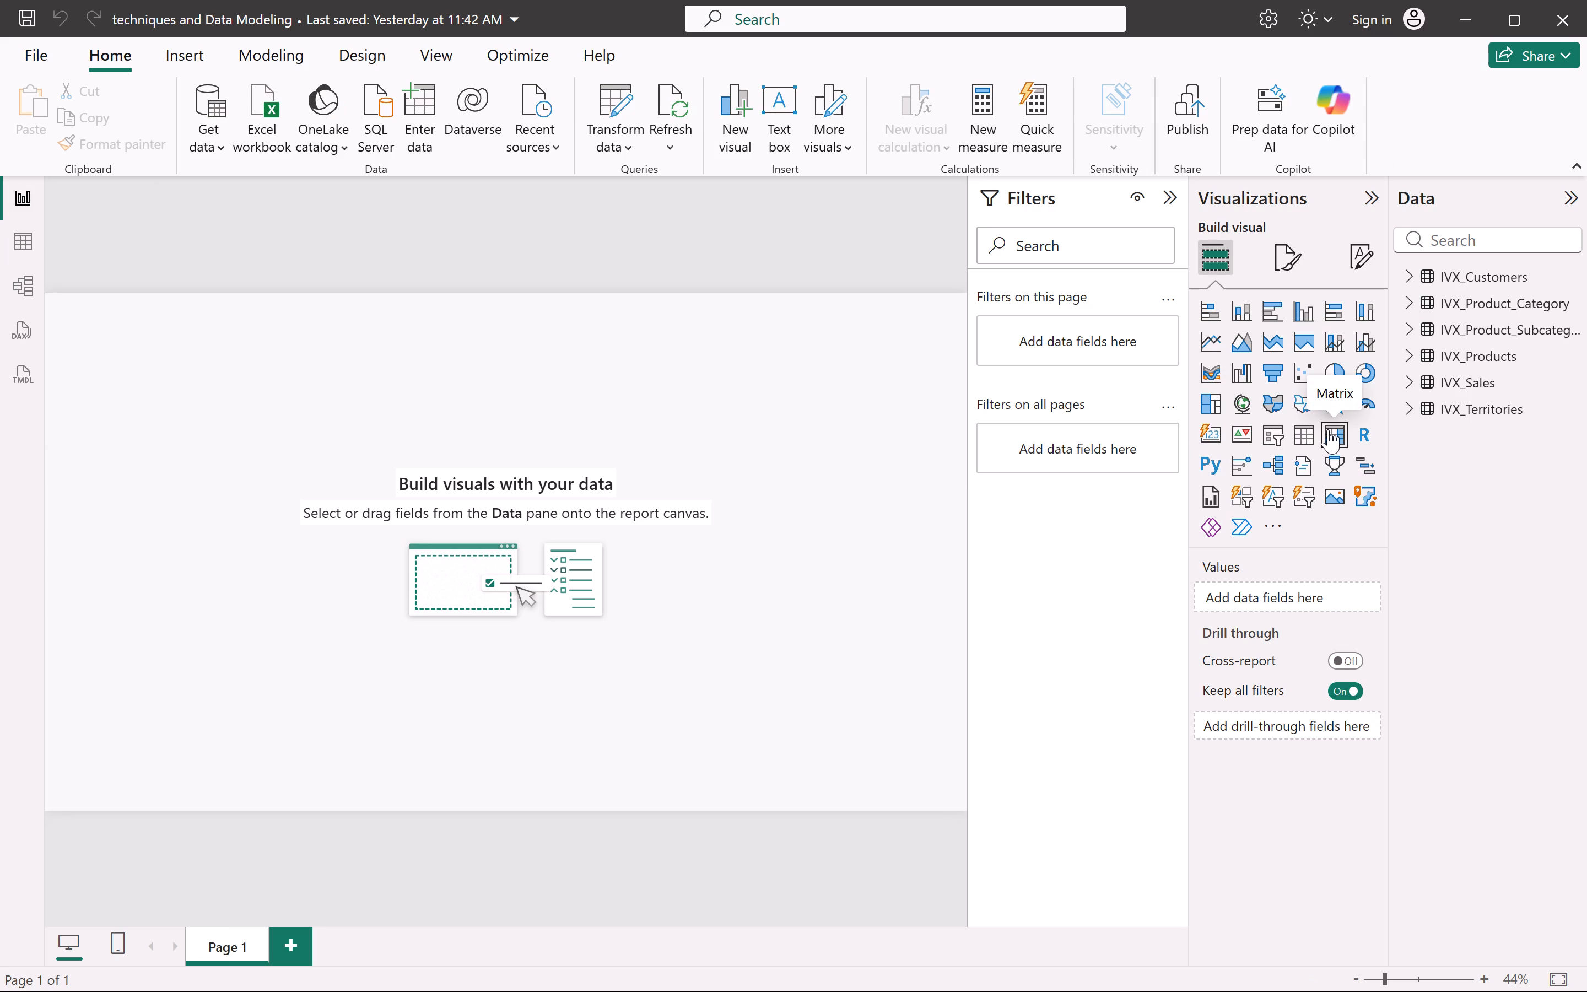
pyautogui.click(1307, 426)
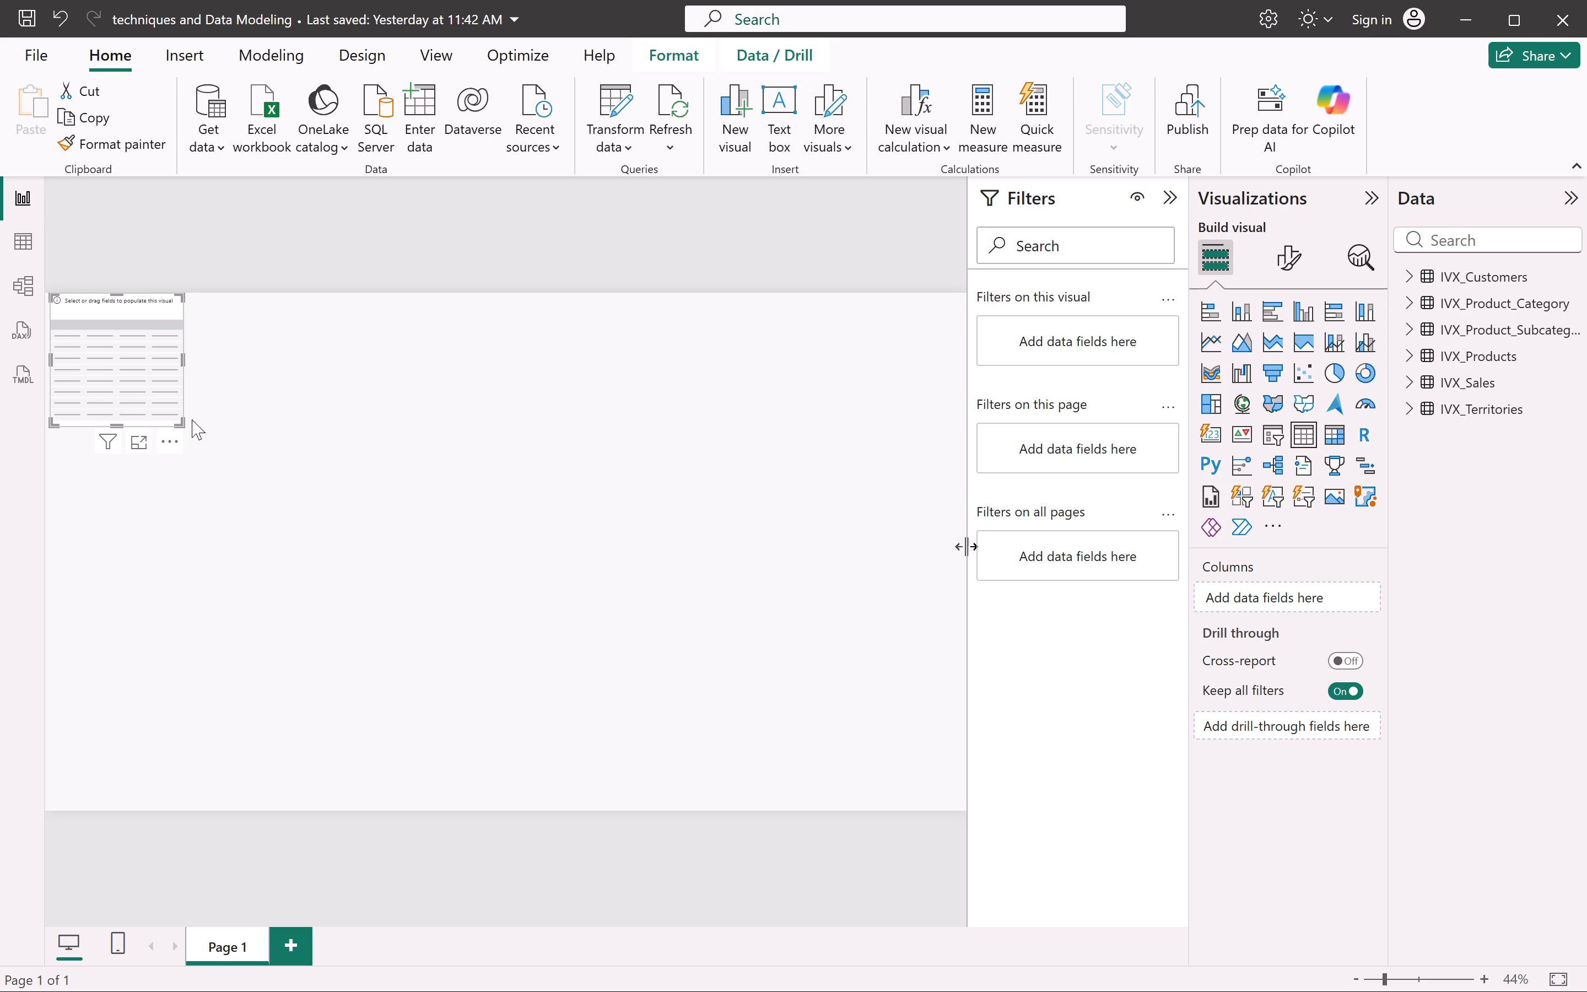
pyautogui.moveTo(178, 419); pyautogui.dragTo(569, 769)
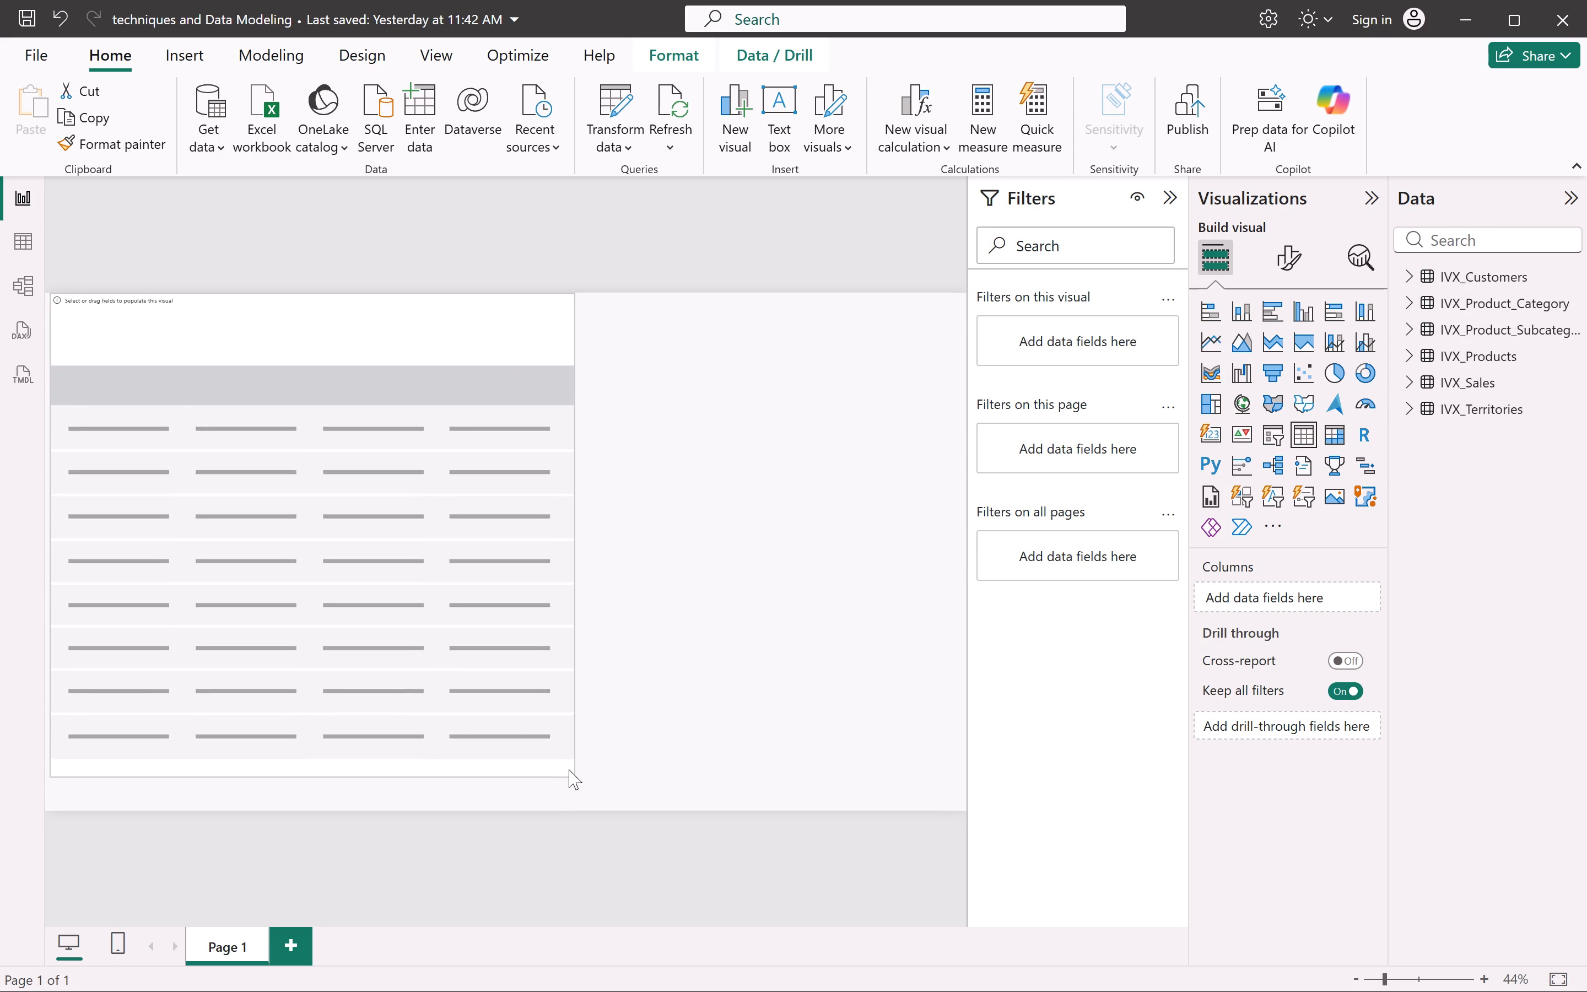
pyautogui.moveTo(569, 769); pyautogui.dragTo(461, 583)
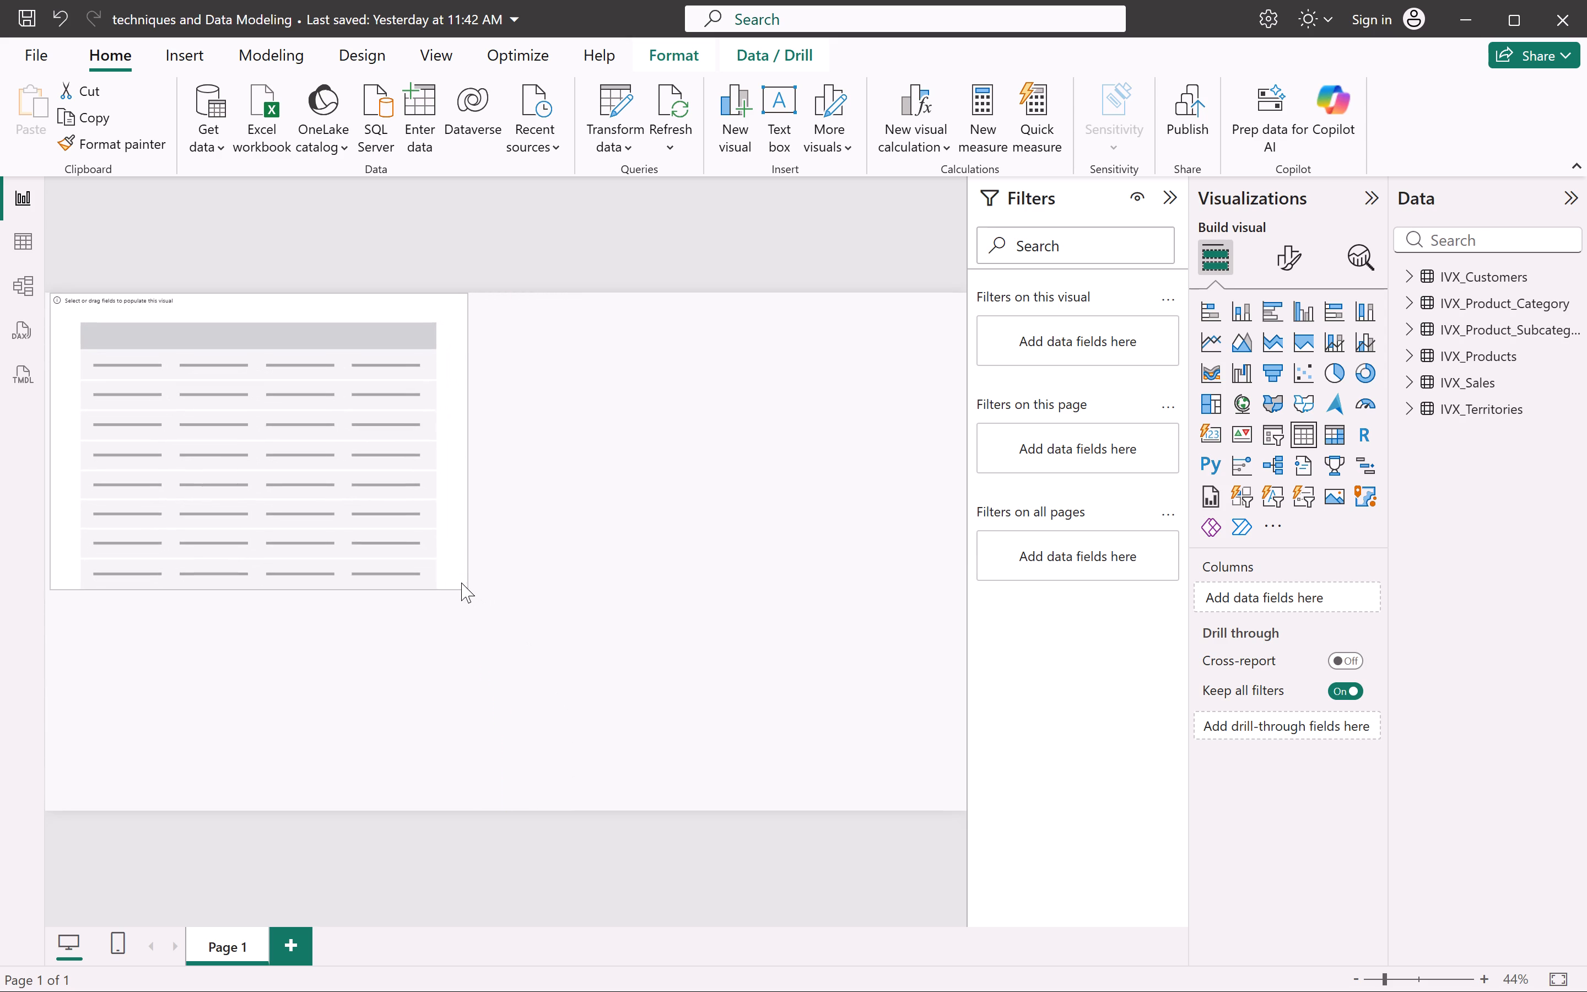
pyautogui.moveTo(461, 583); pyautogui.dragTo(460, 587)
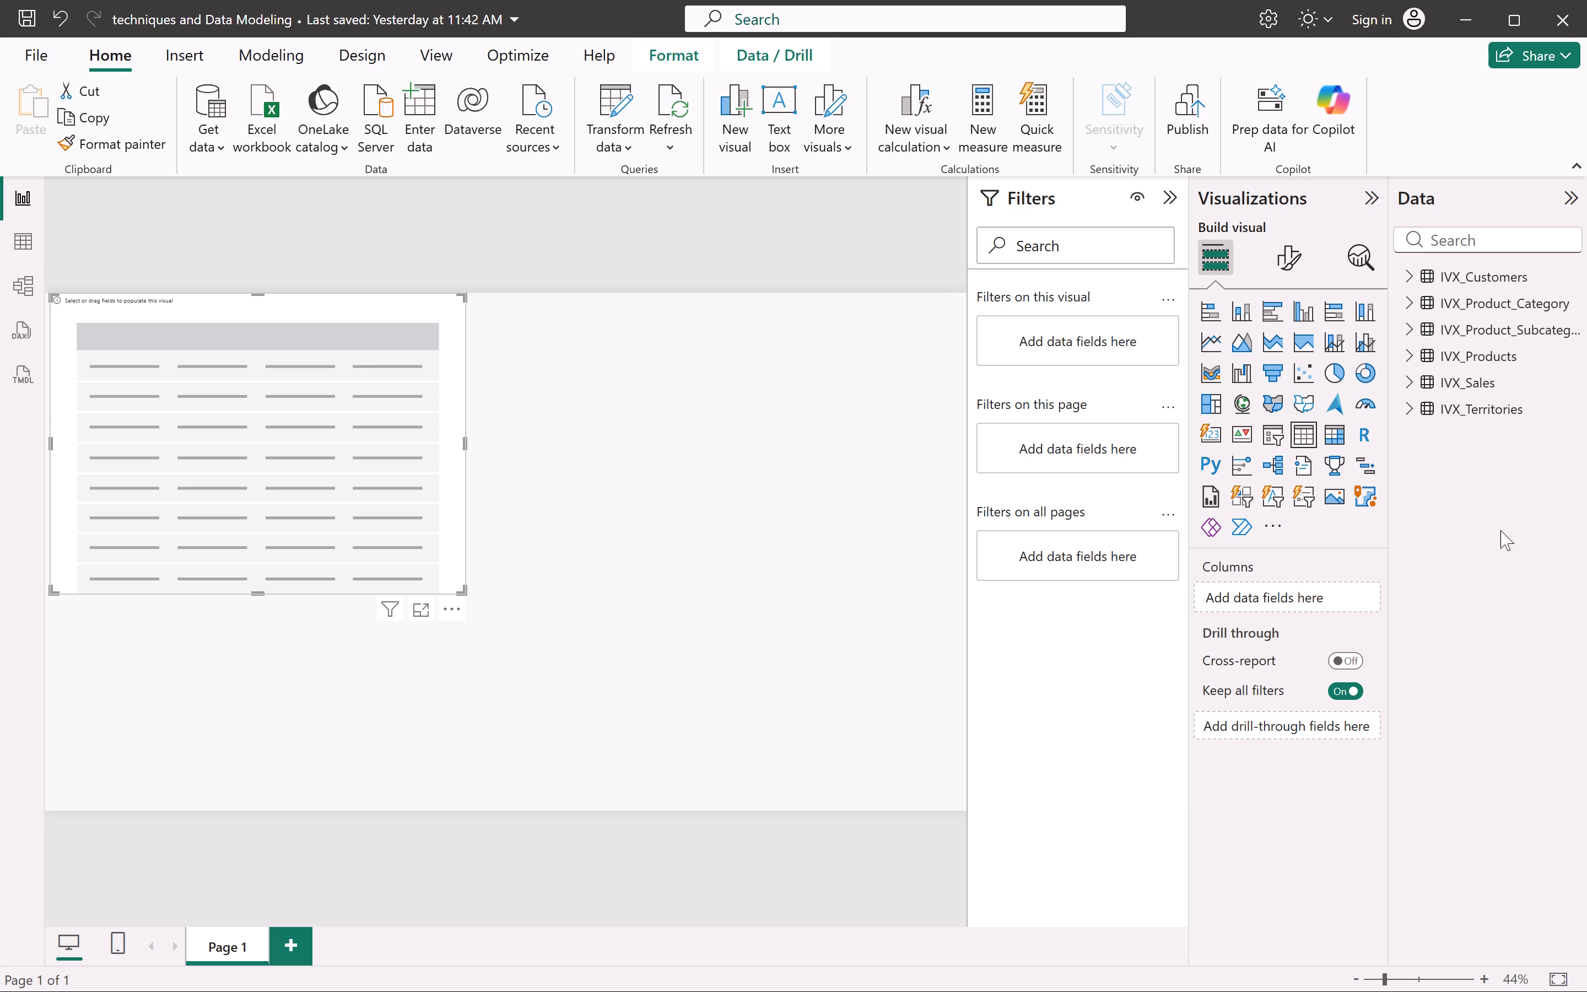
# Add ProductCategoryKey from IVX_Product_Category and SubcategoryName from IVX_Product_Subcategories as columns of the table visual.
pyautogui.click(1415, 327)
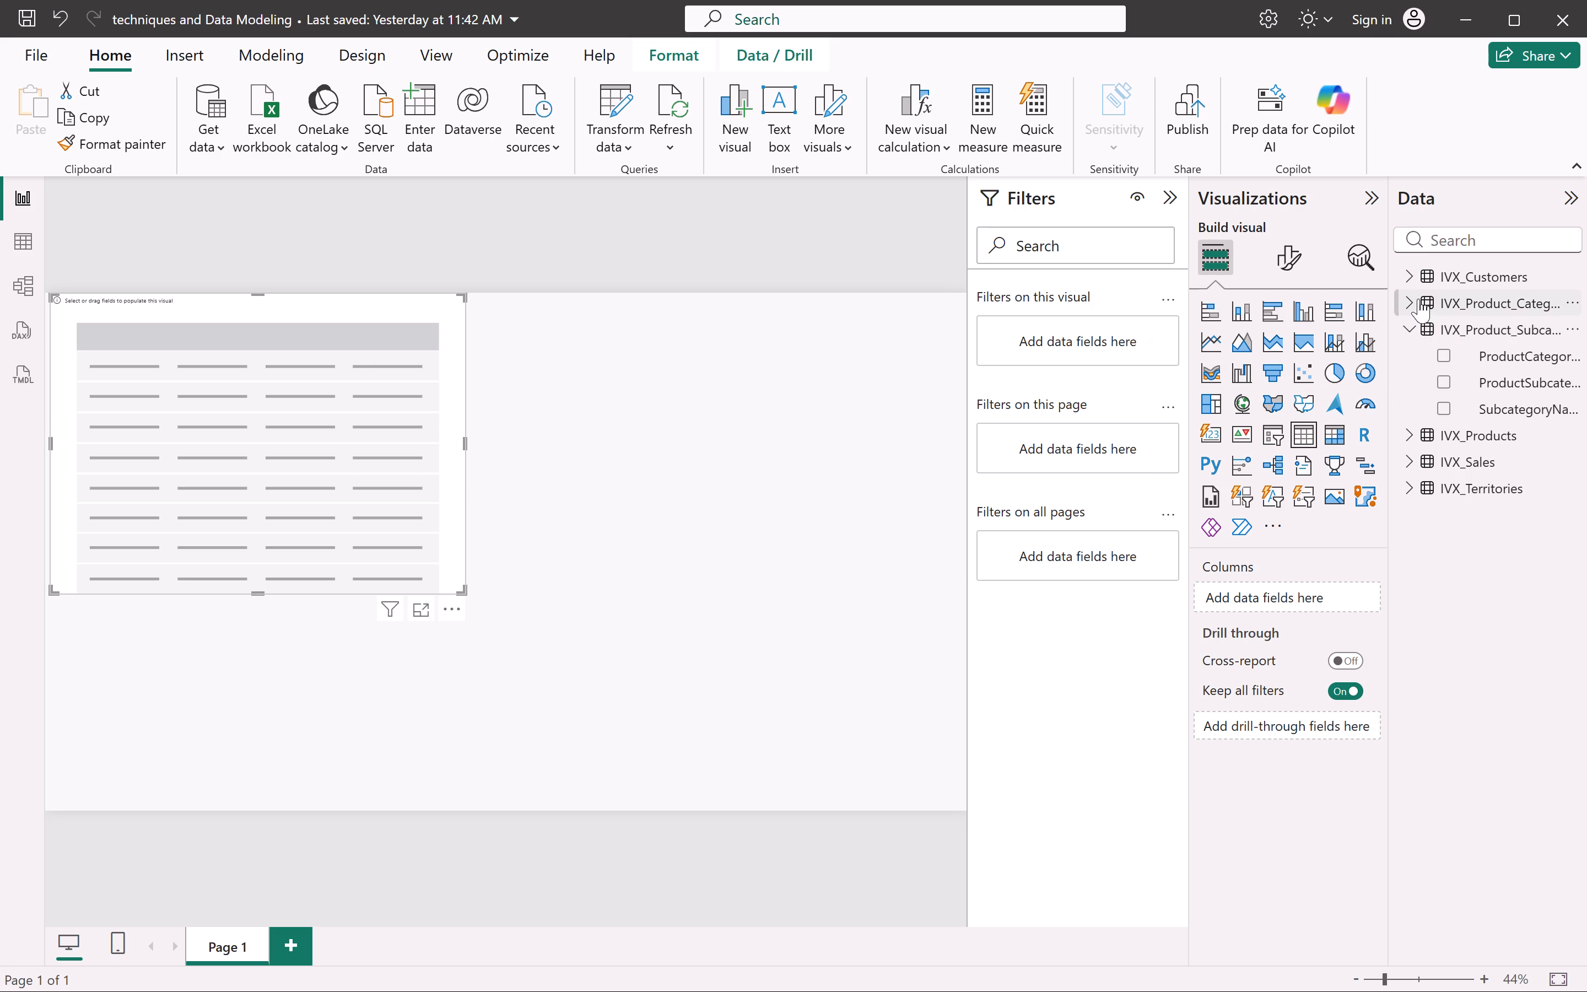
pyautogui.click(1418, 299)
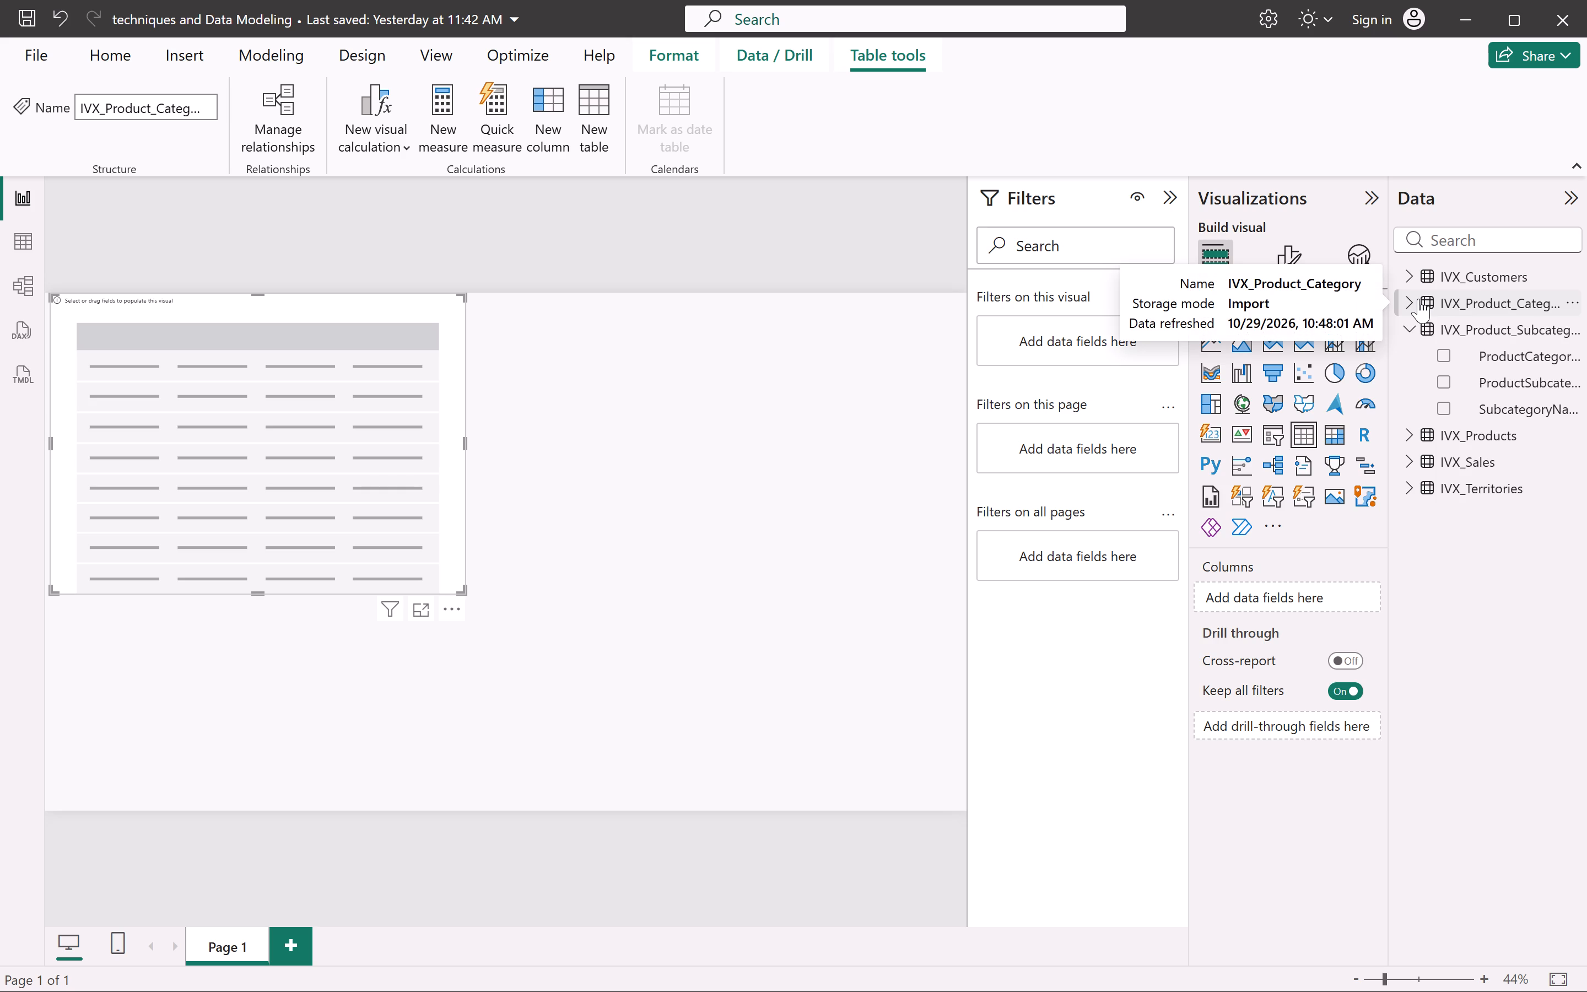
pyautogui.click(1418, 299)
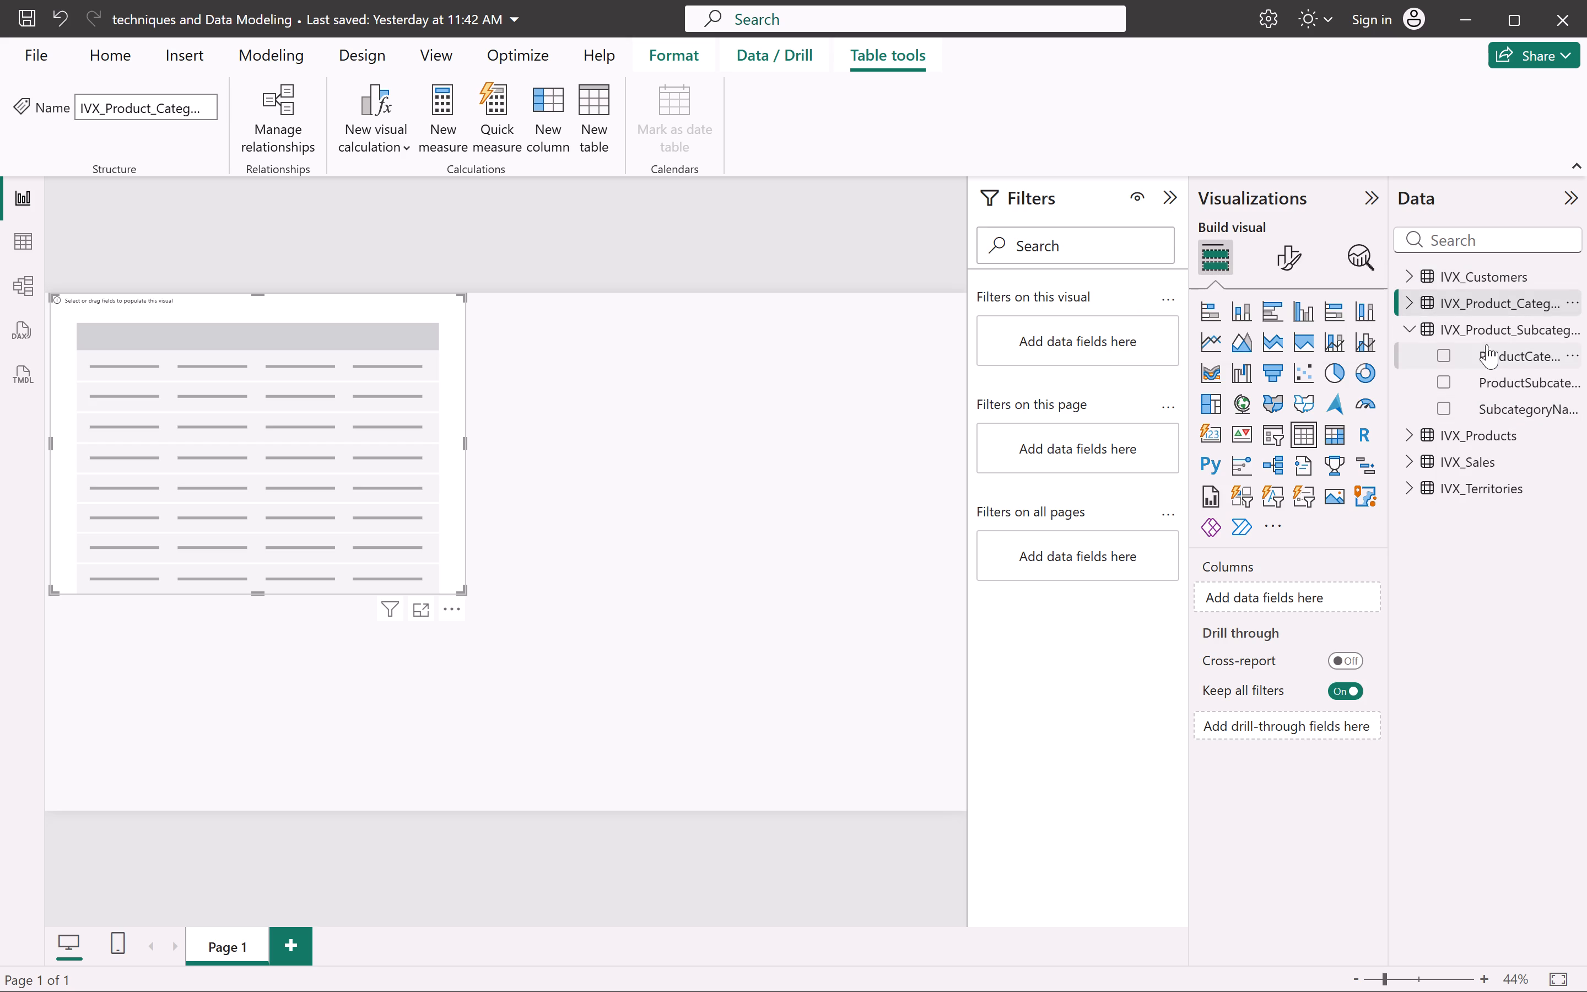
pyautogui.click(1419, 293)
pyautogui.click(1409, 301)
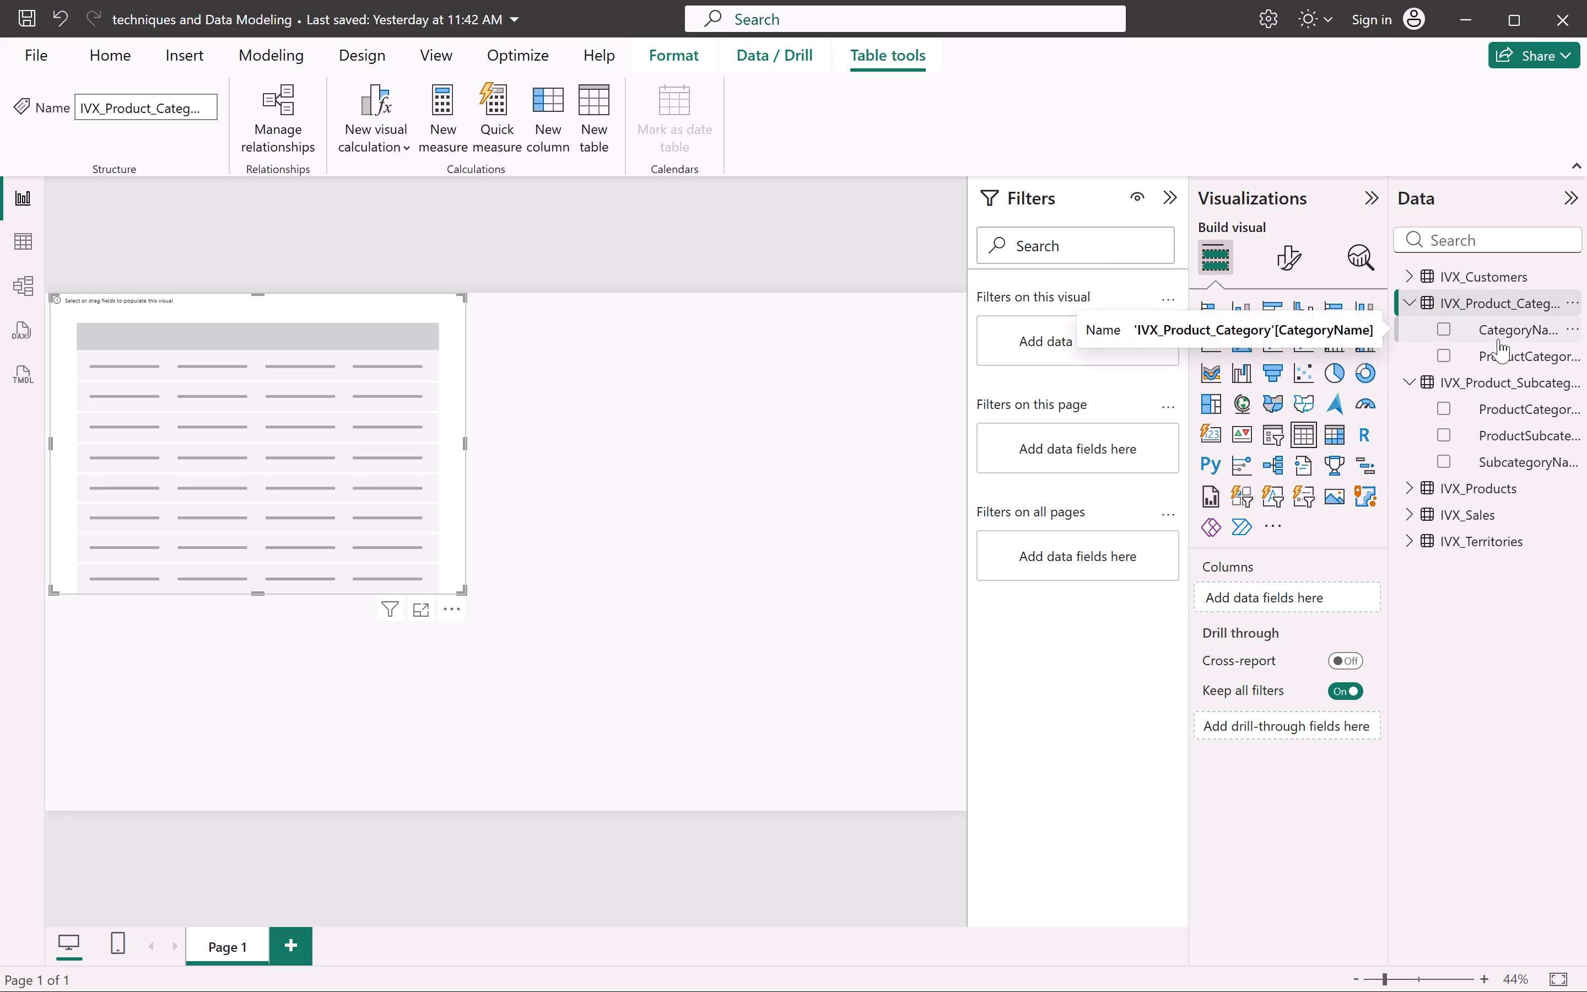
pyautogui.moveTo(1505, 358); pyautogui.dragTo(1287, 589)
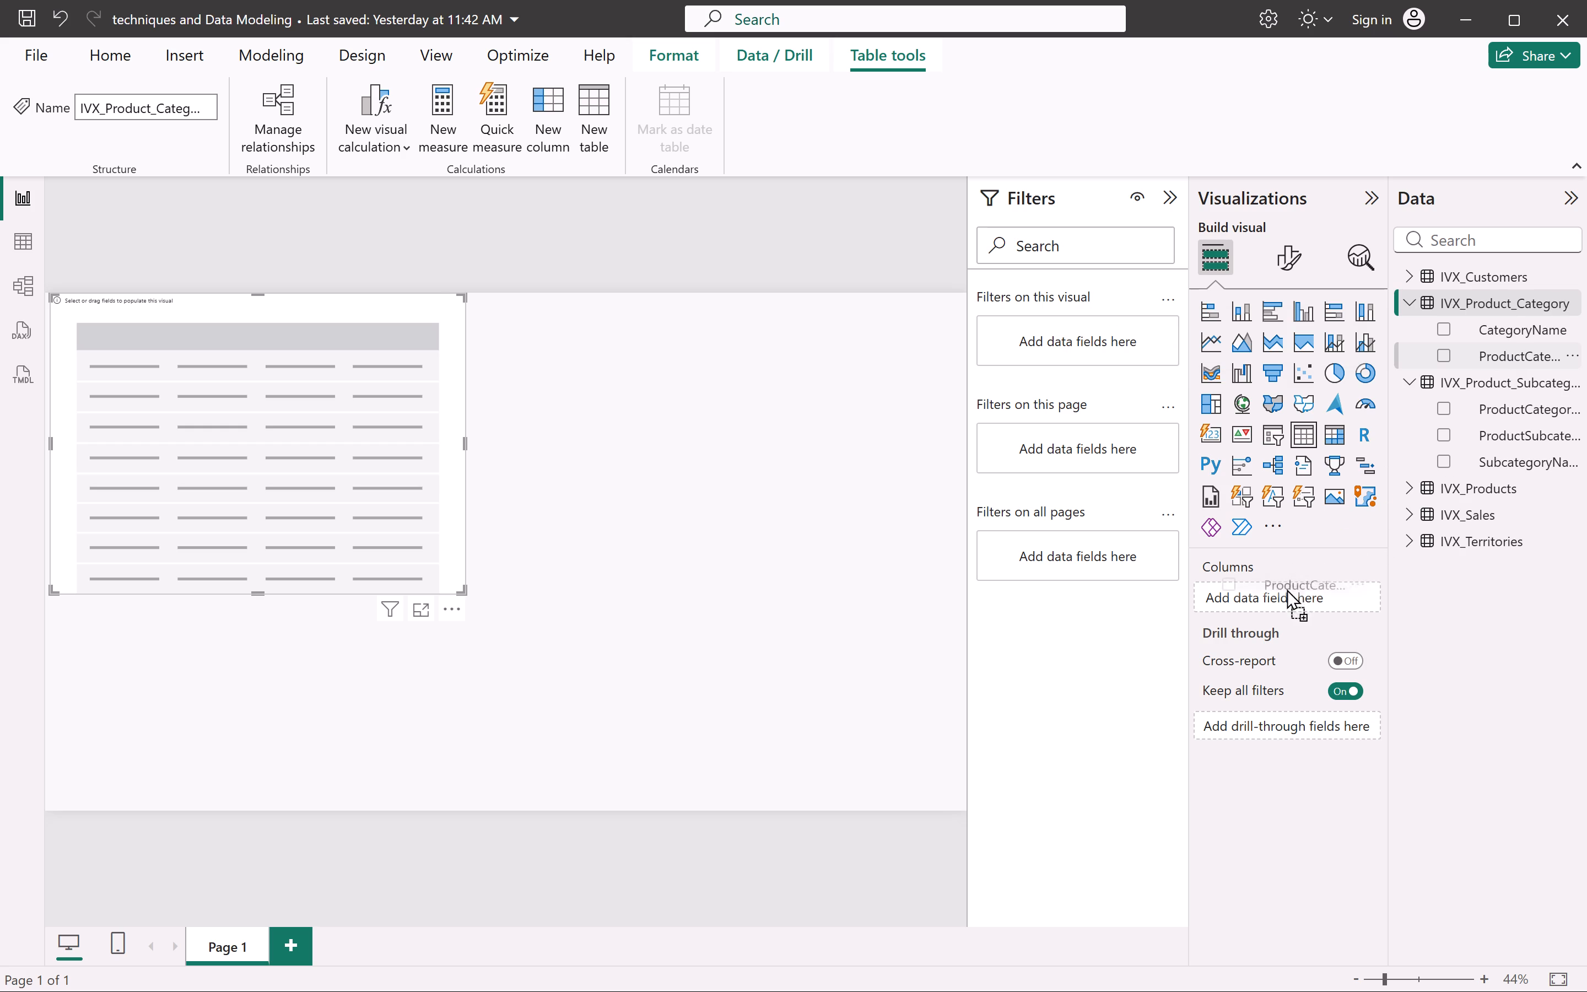
pyautogui.moveTo(1287, 589); pyautogui.dragTo(1277, 595)
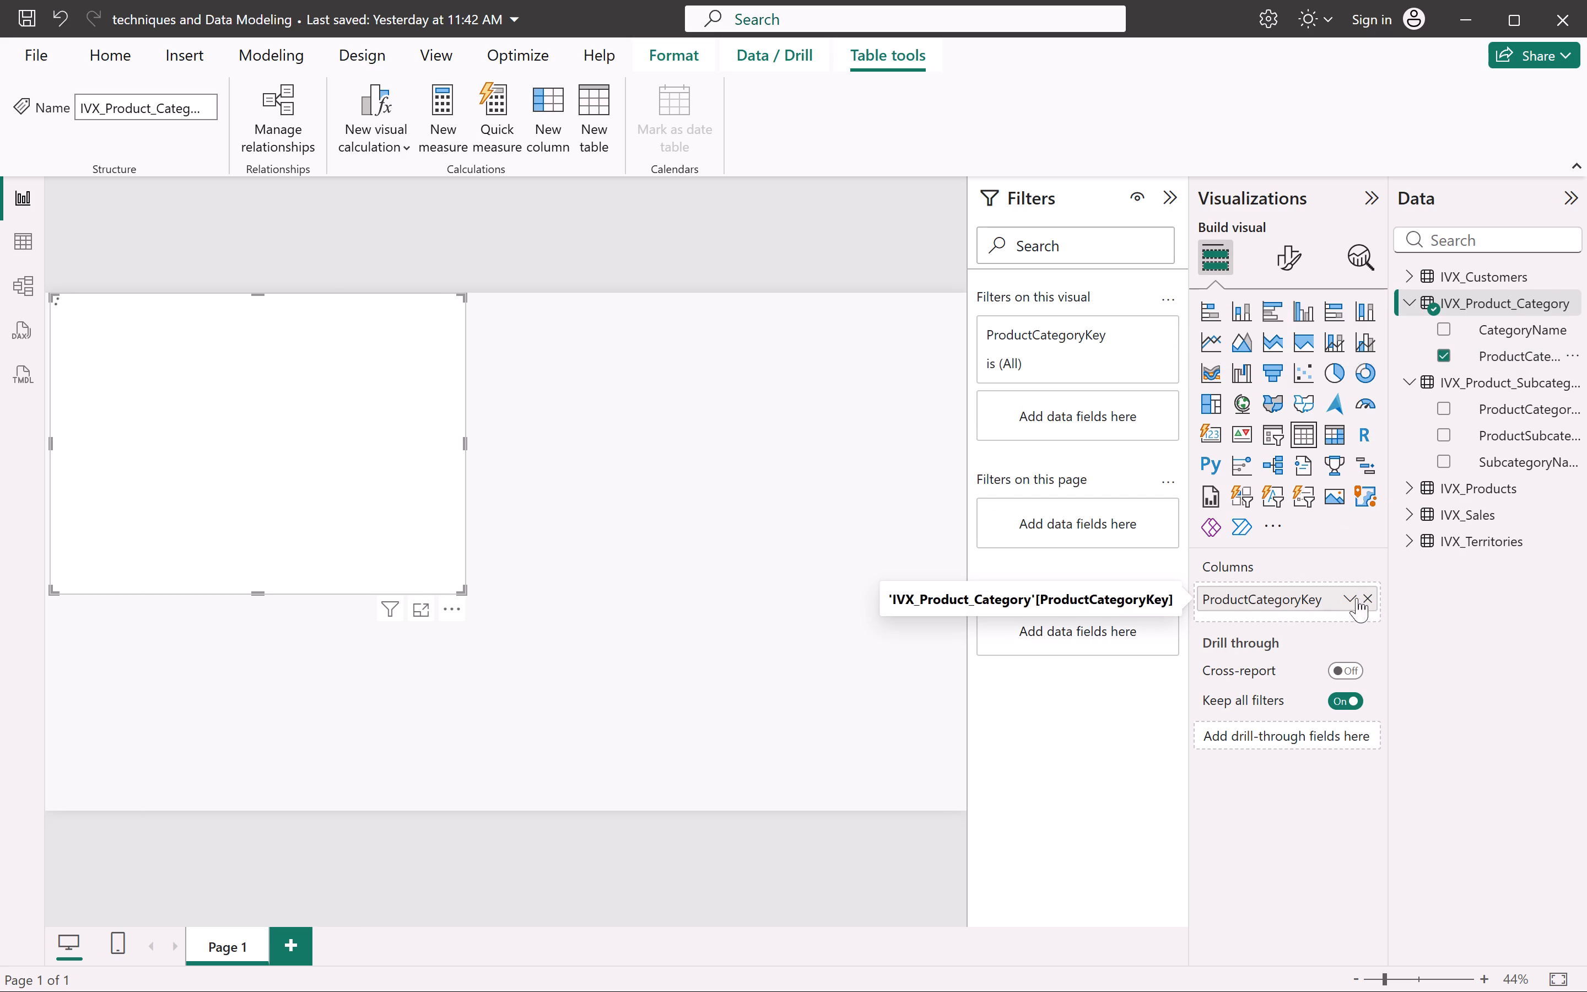
pyautogui.moveTo(1524, 453); pyautogui.dragTo(1441, 524)
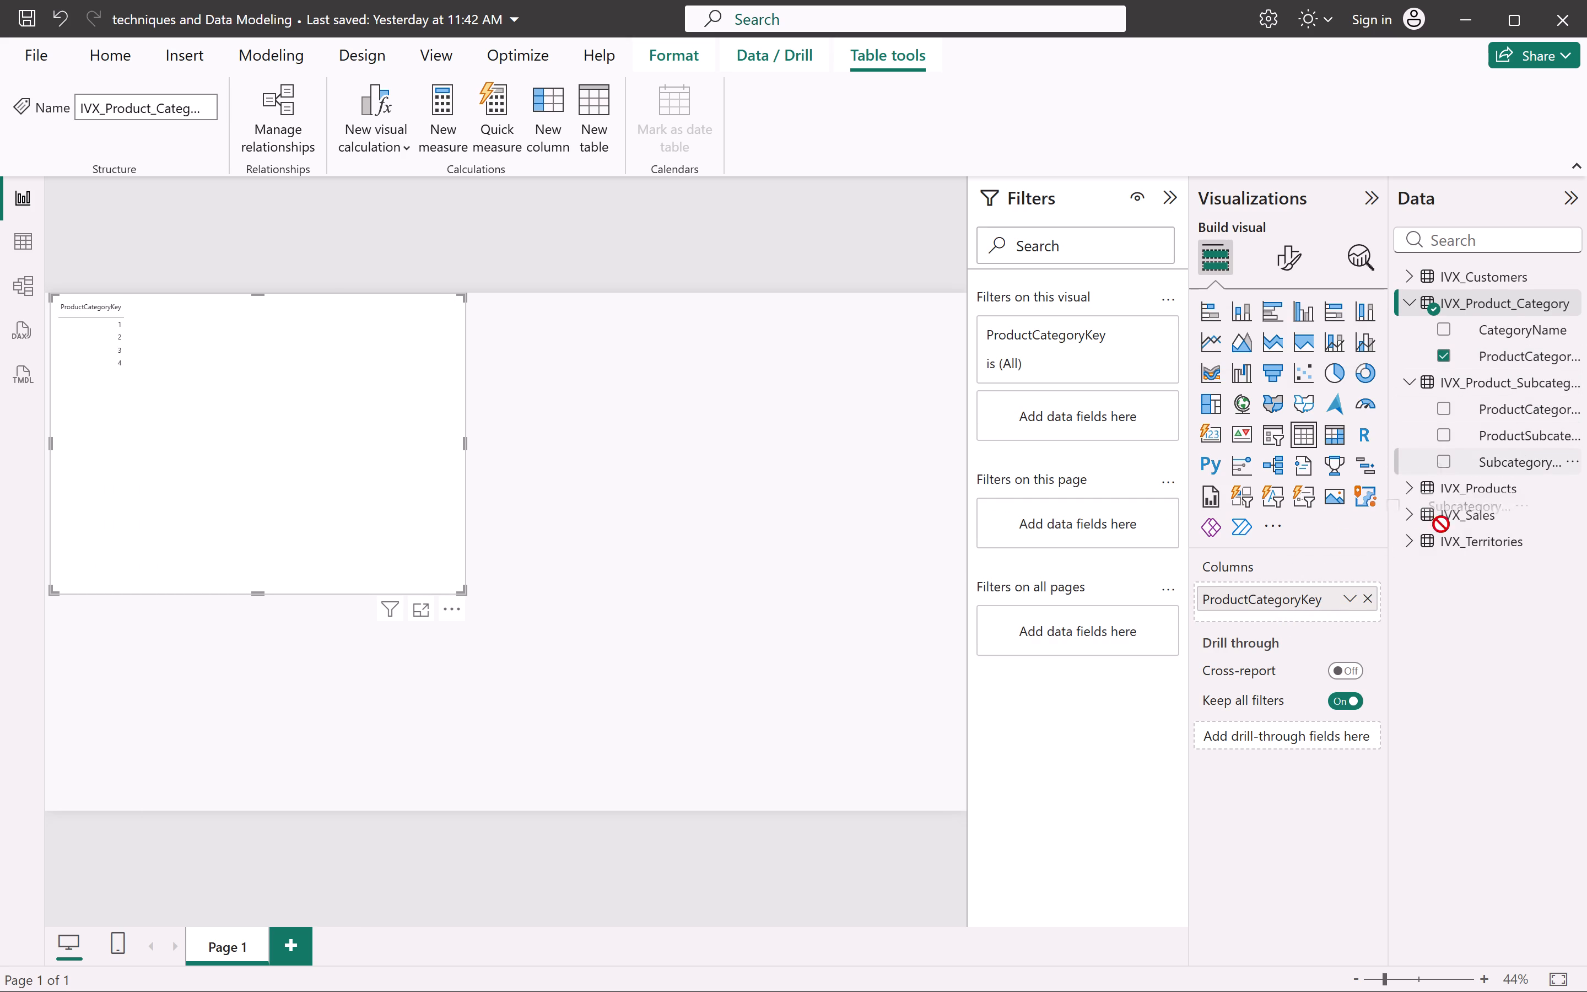
pyautogui.moveTo(1441, 524); pyautogui.dragTo(1305, 623)
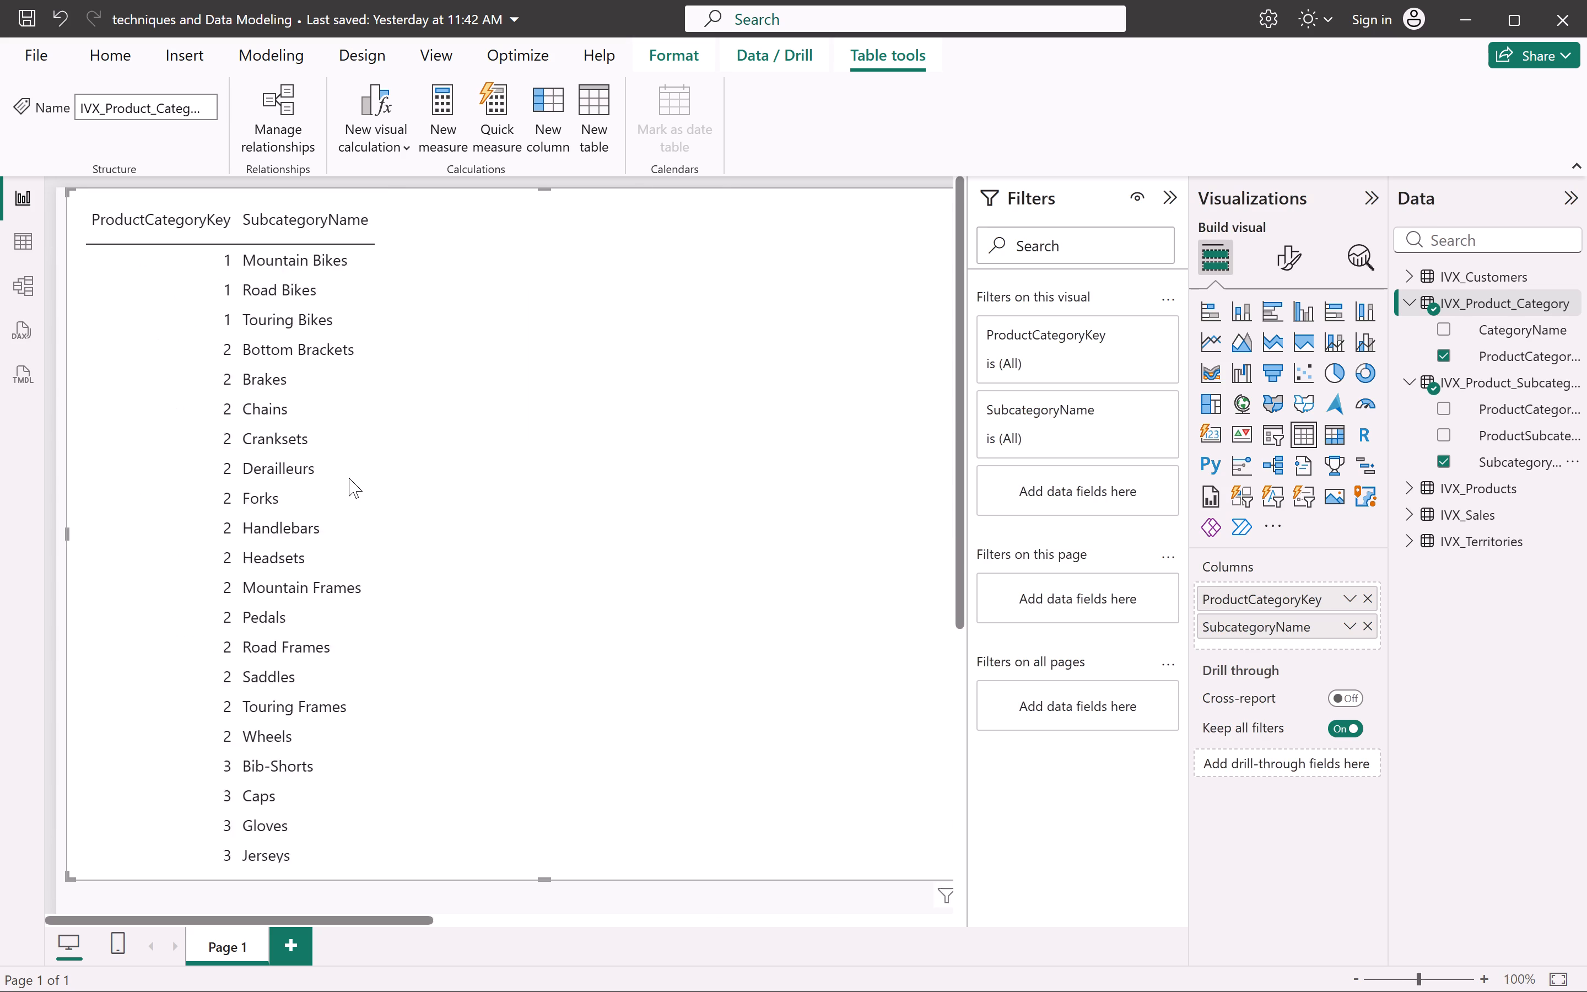
# Replace the table visual's ProductCategoryKey column with CategoryName from IVX_Product_Category, placed first.
pyautogui.click(208, 406)
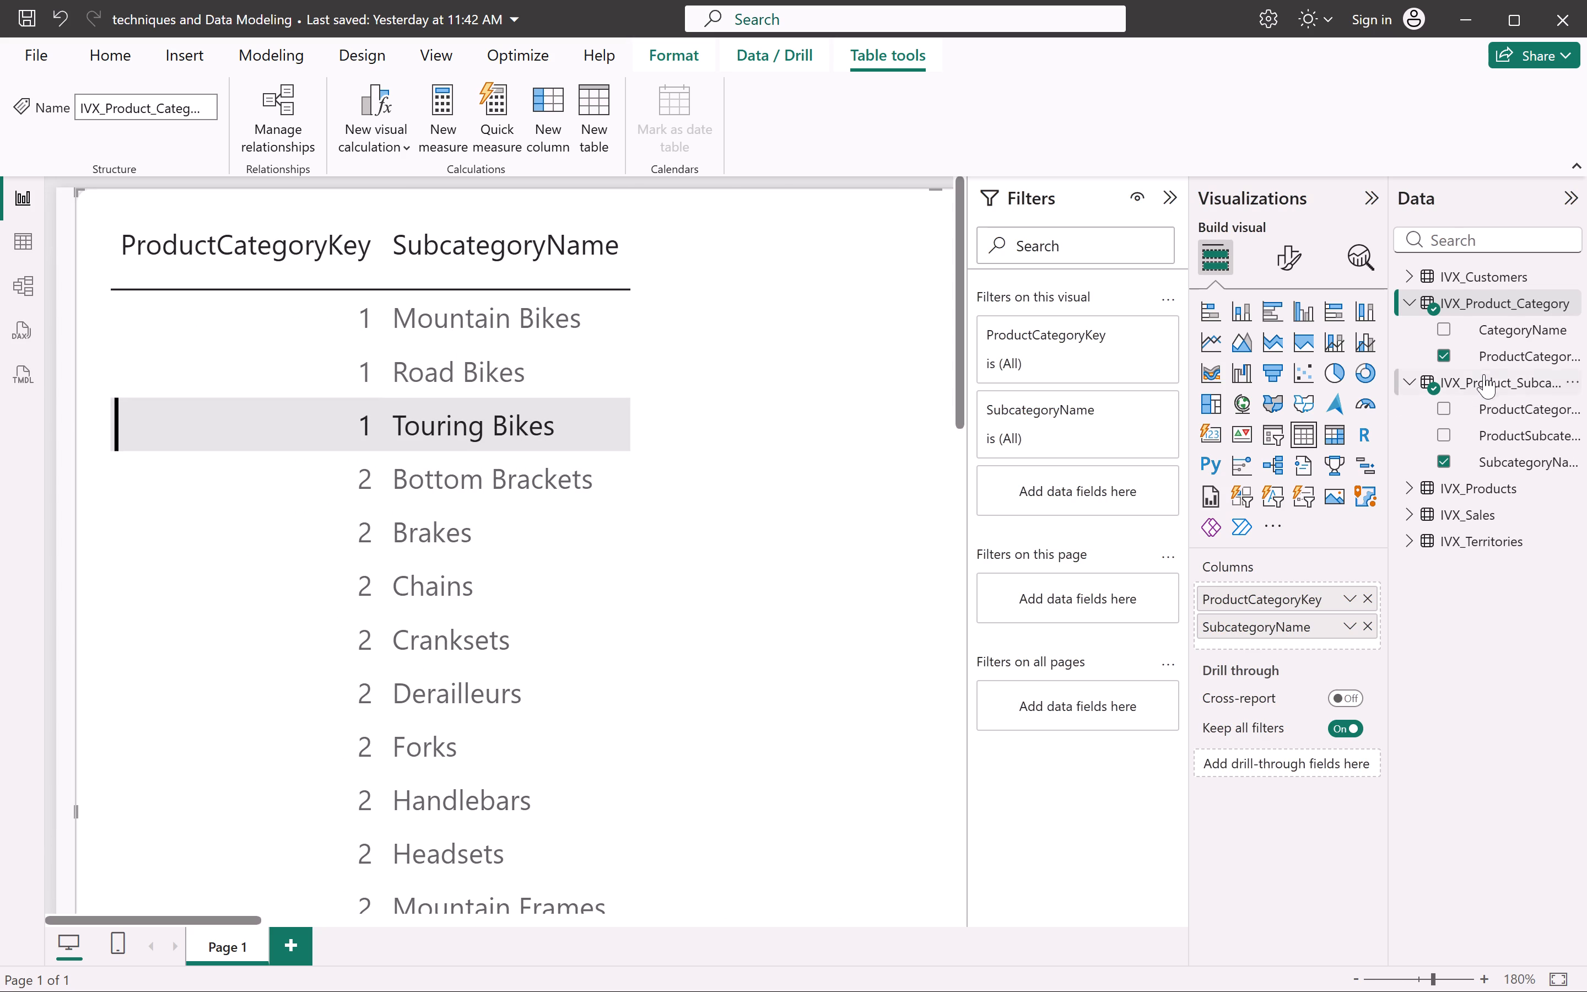
pyautogui.click(1473, 359)
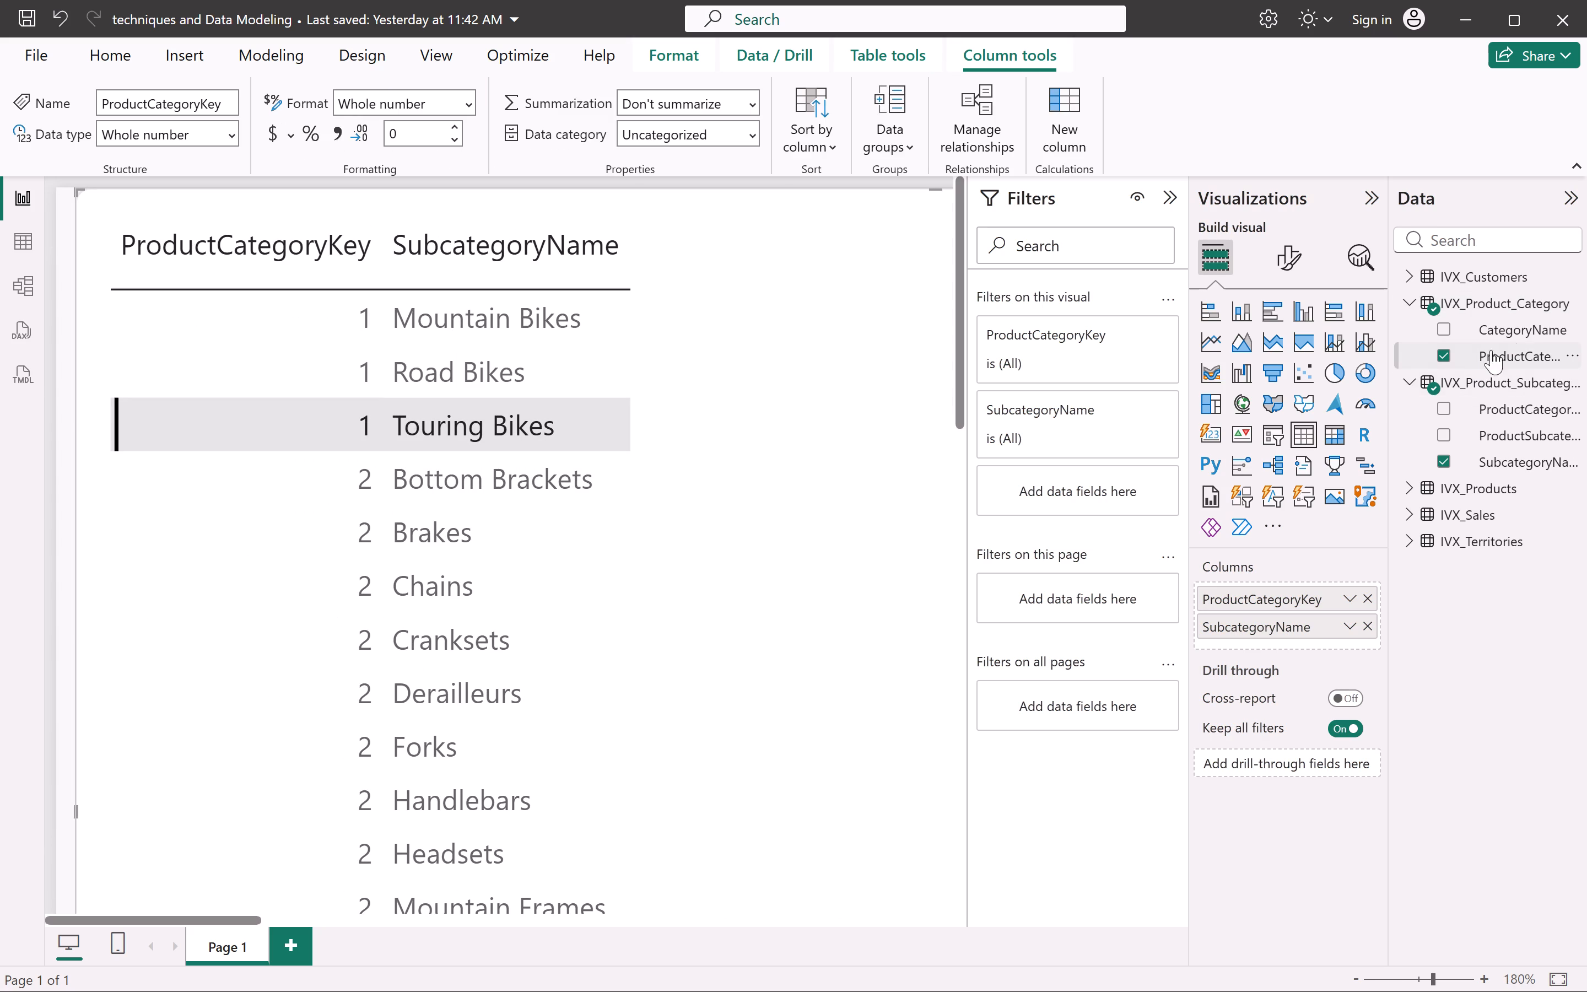
pyautogui.moveTo(1525, 325); pyautogui.dragTo(1249, 594)
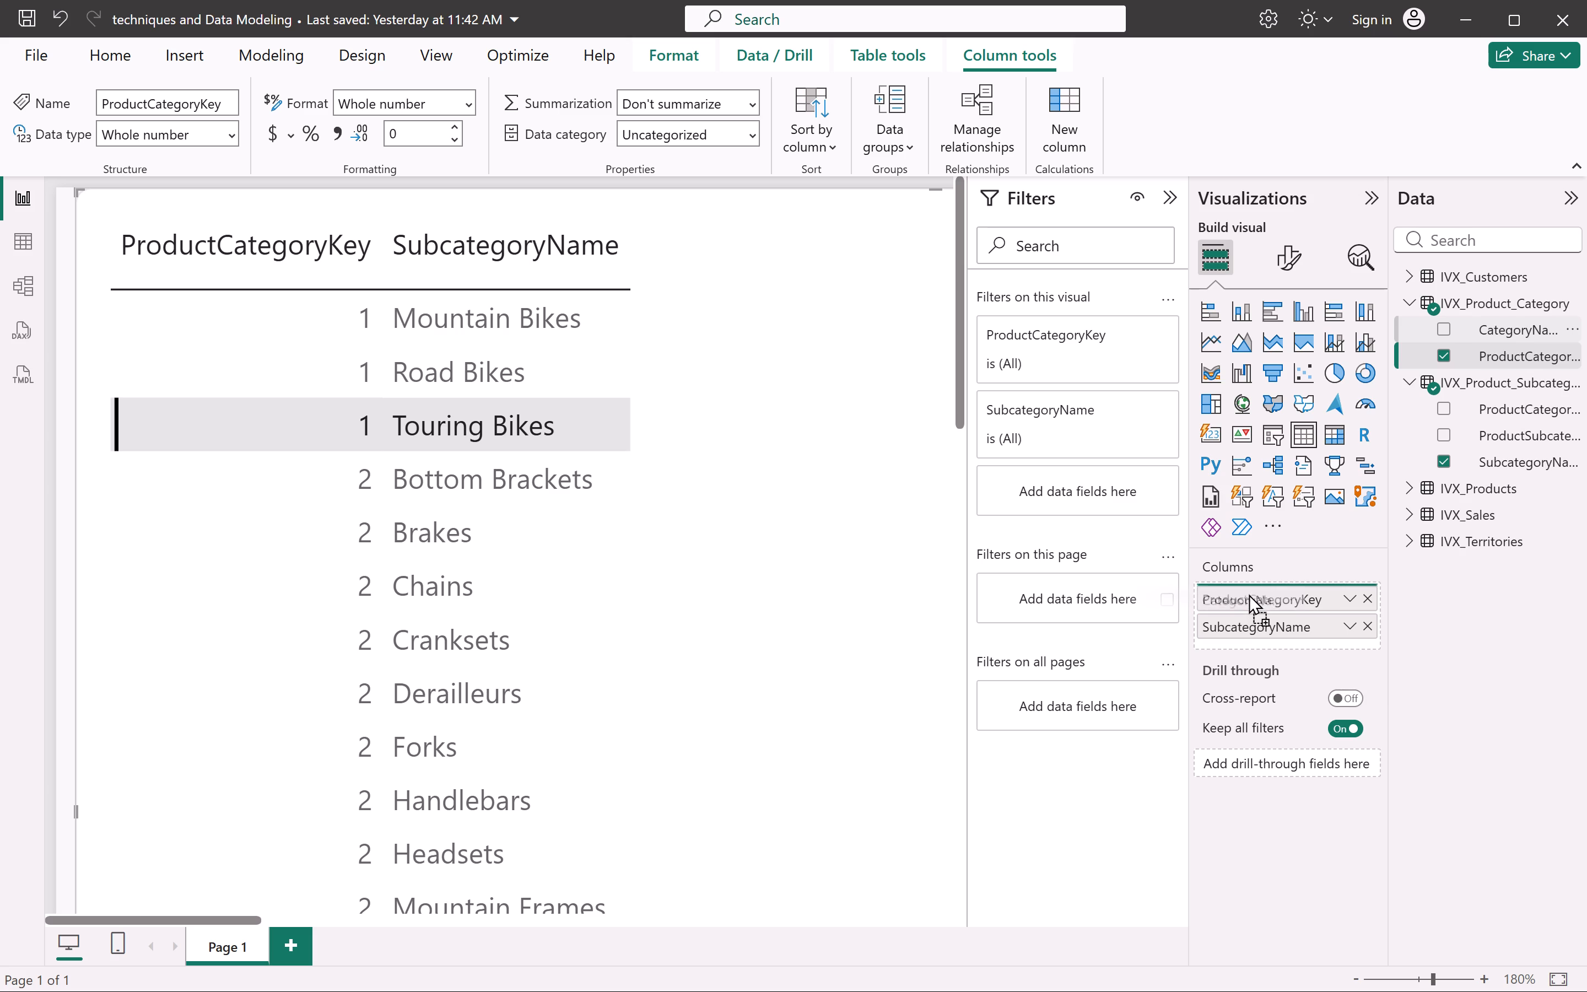
pyautogui.moveTo(1249, 594); pyautogui.dragTo(1249, 591)
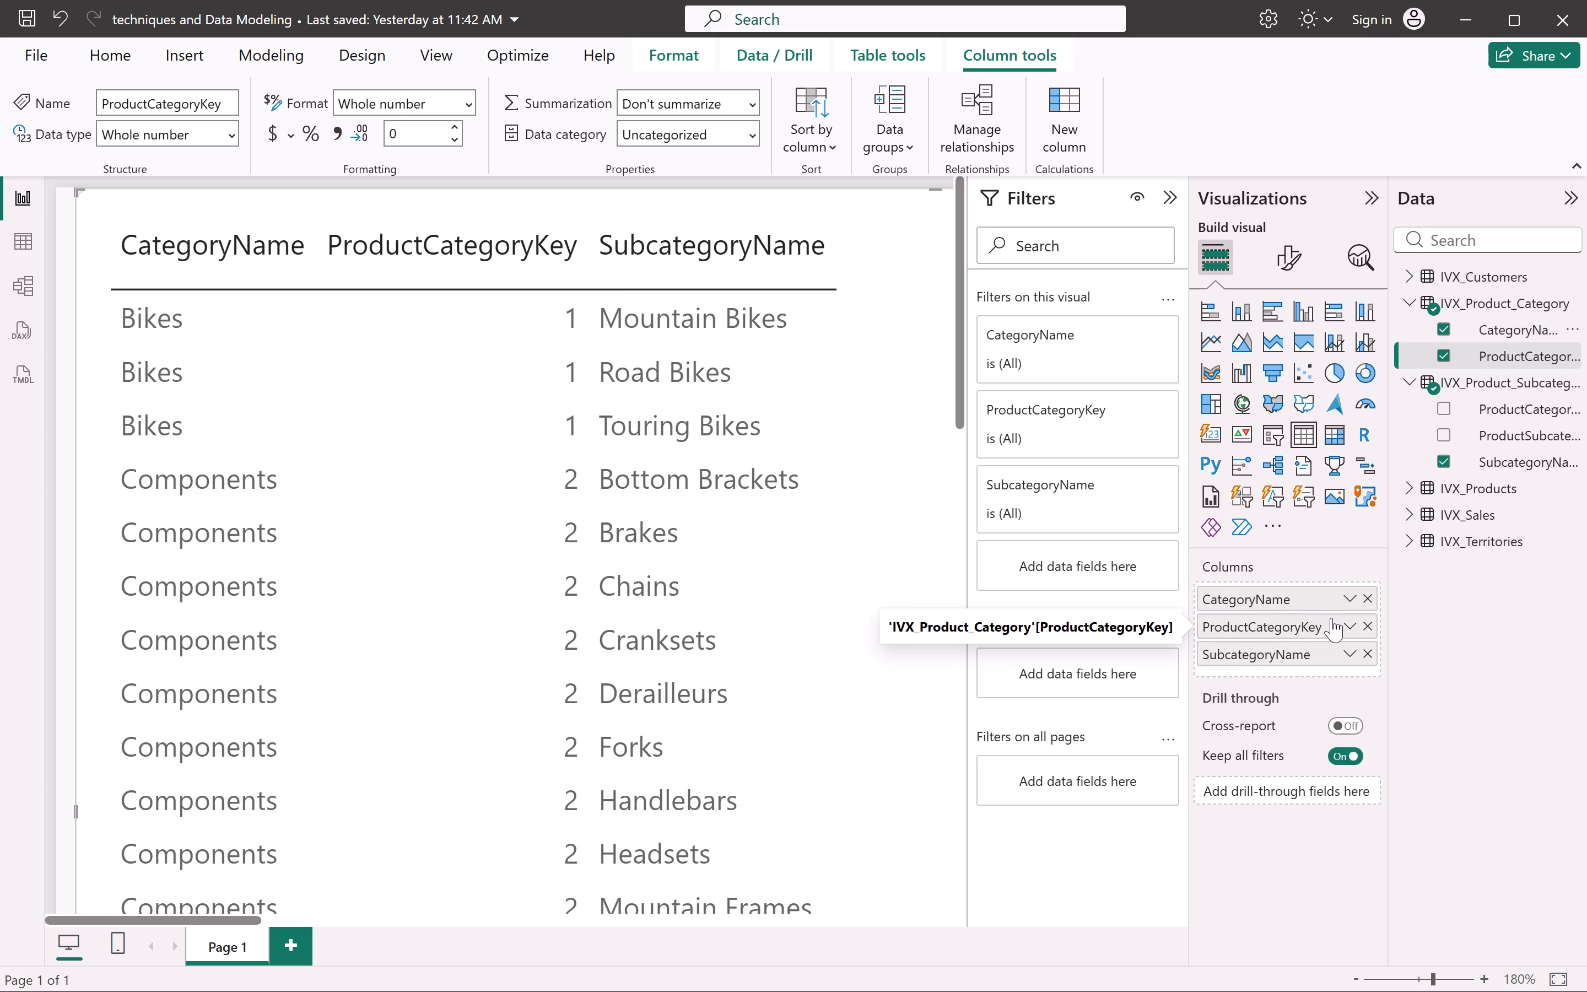
pyautogui.click(1366, 618)
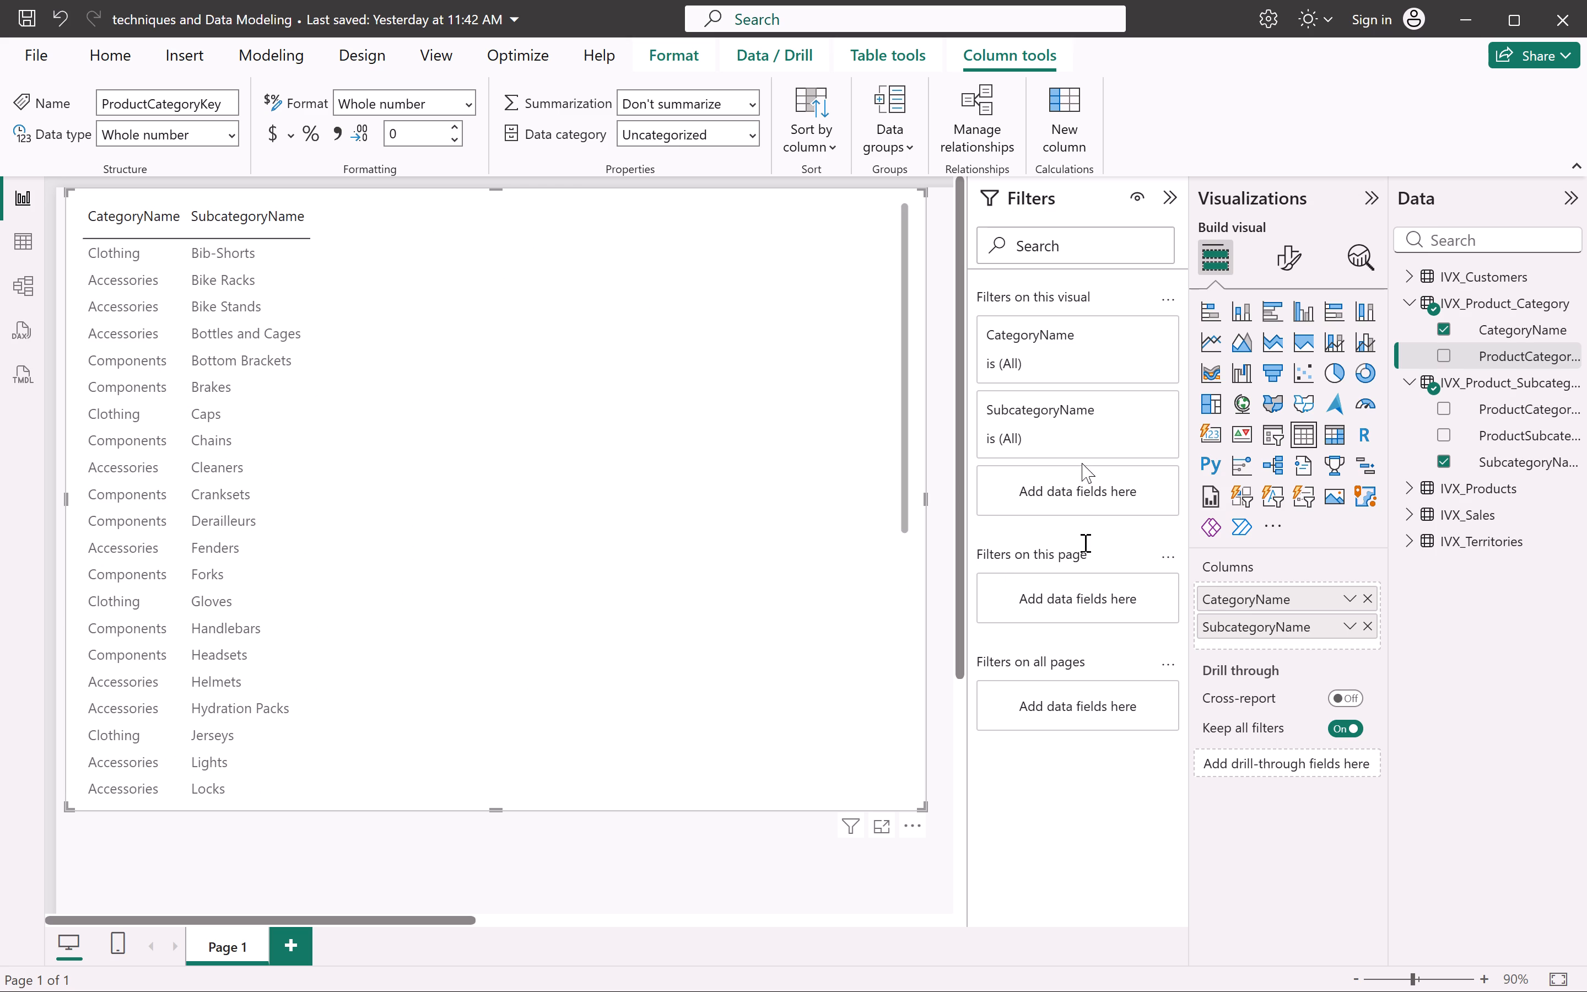
# Filter the table visual's SubcategoryName to Bib-Shorts, Bike Racks, Bottles and Cages, and Bottom Brackets.
pyautogui.click(1053, 433)
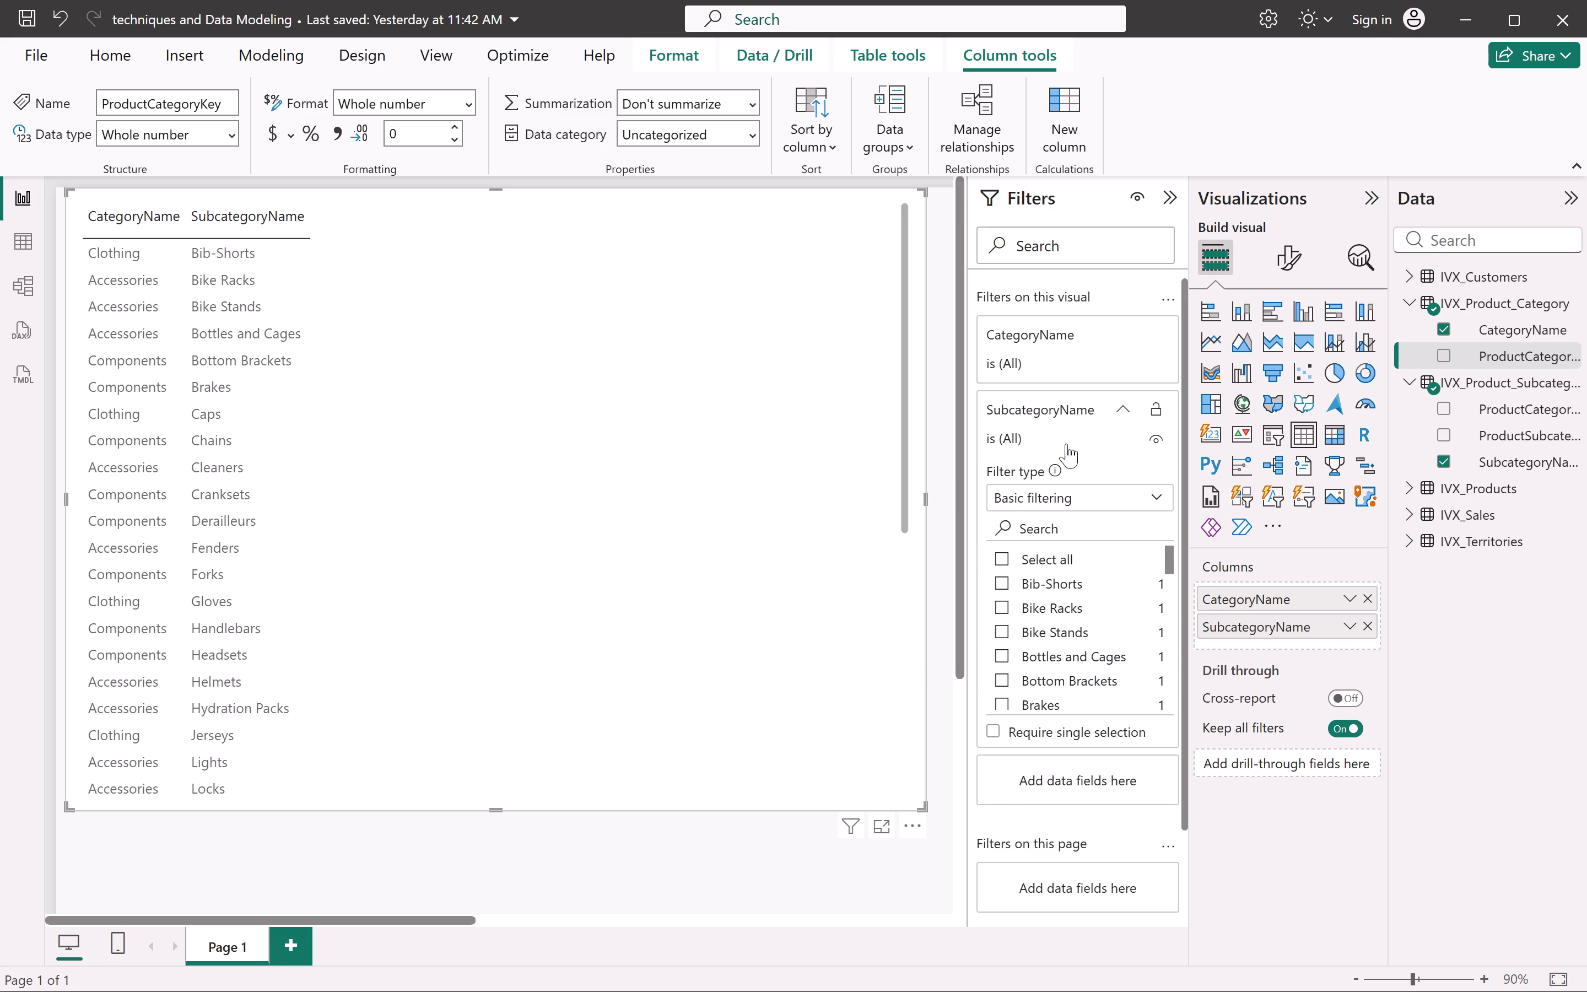
pyautogui.click(1059, 578)
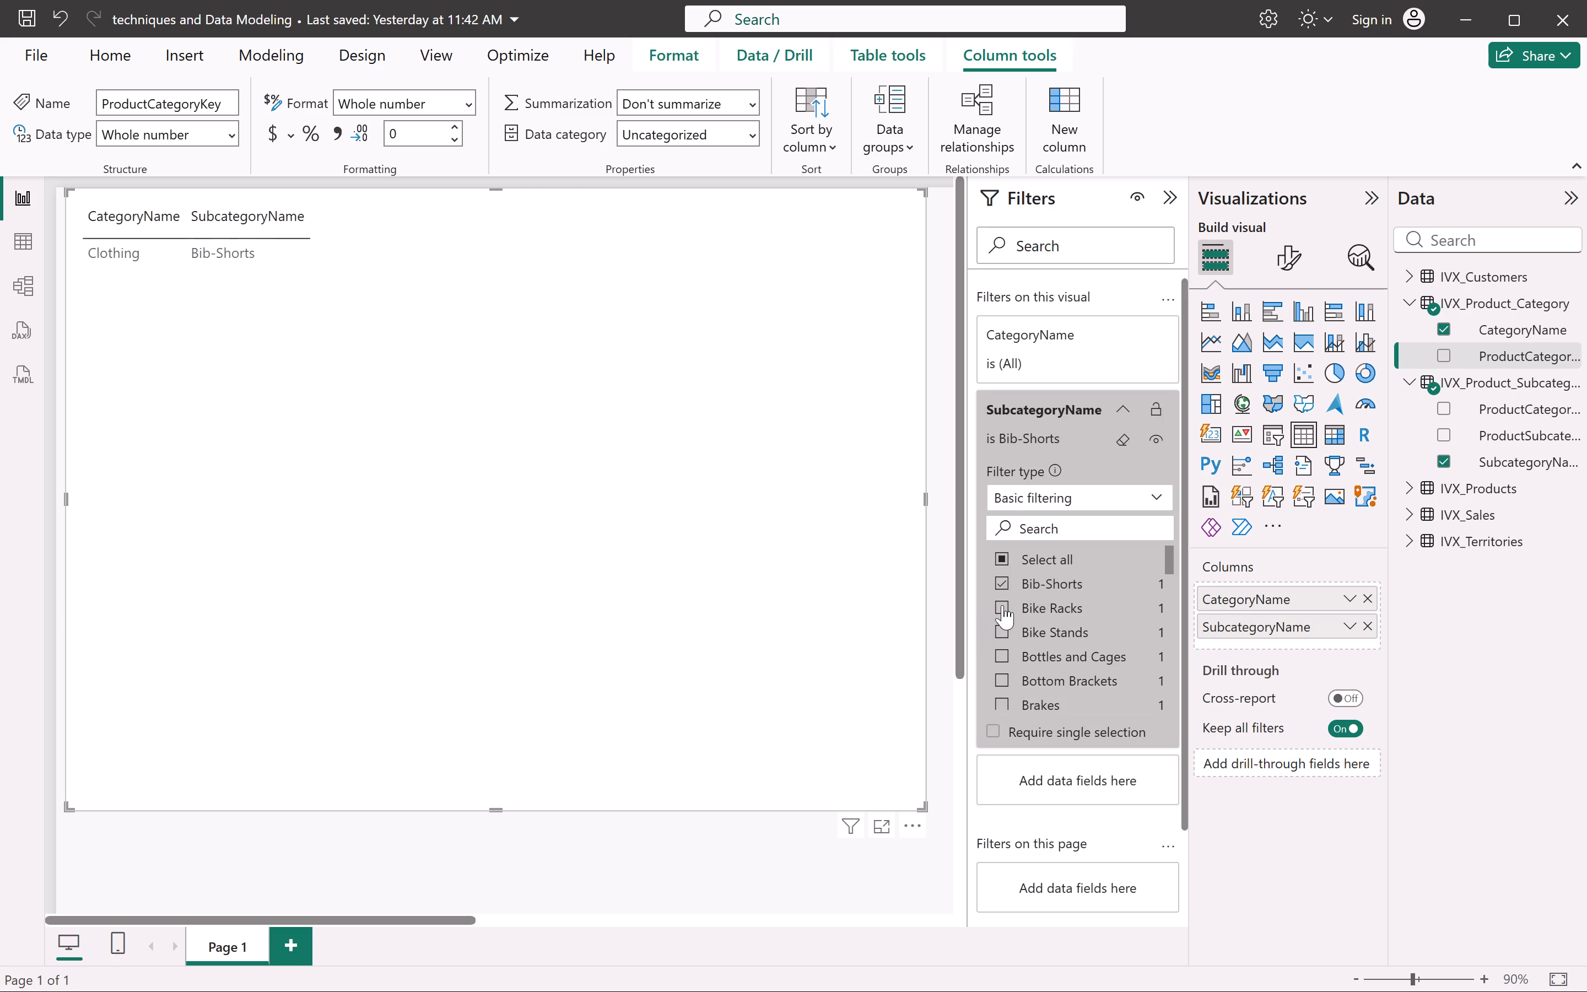
pyautogui.click(1010, 606)
pyautogui.click(1002, 653)
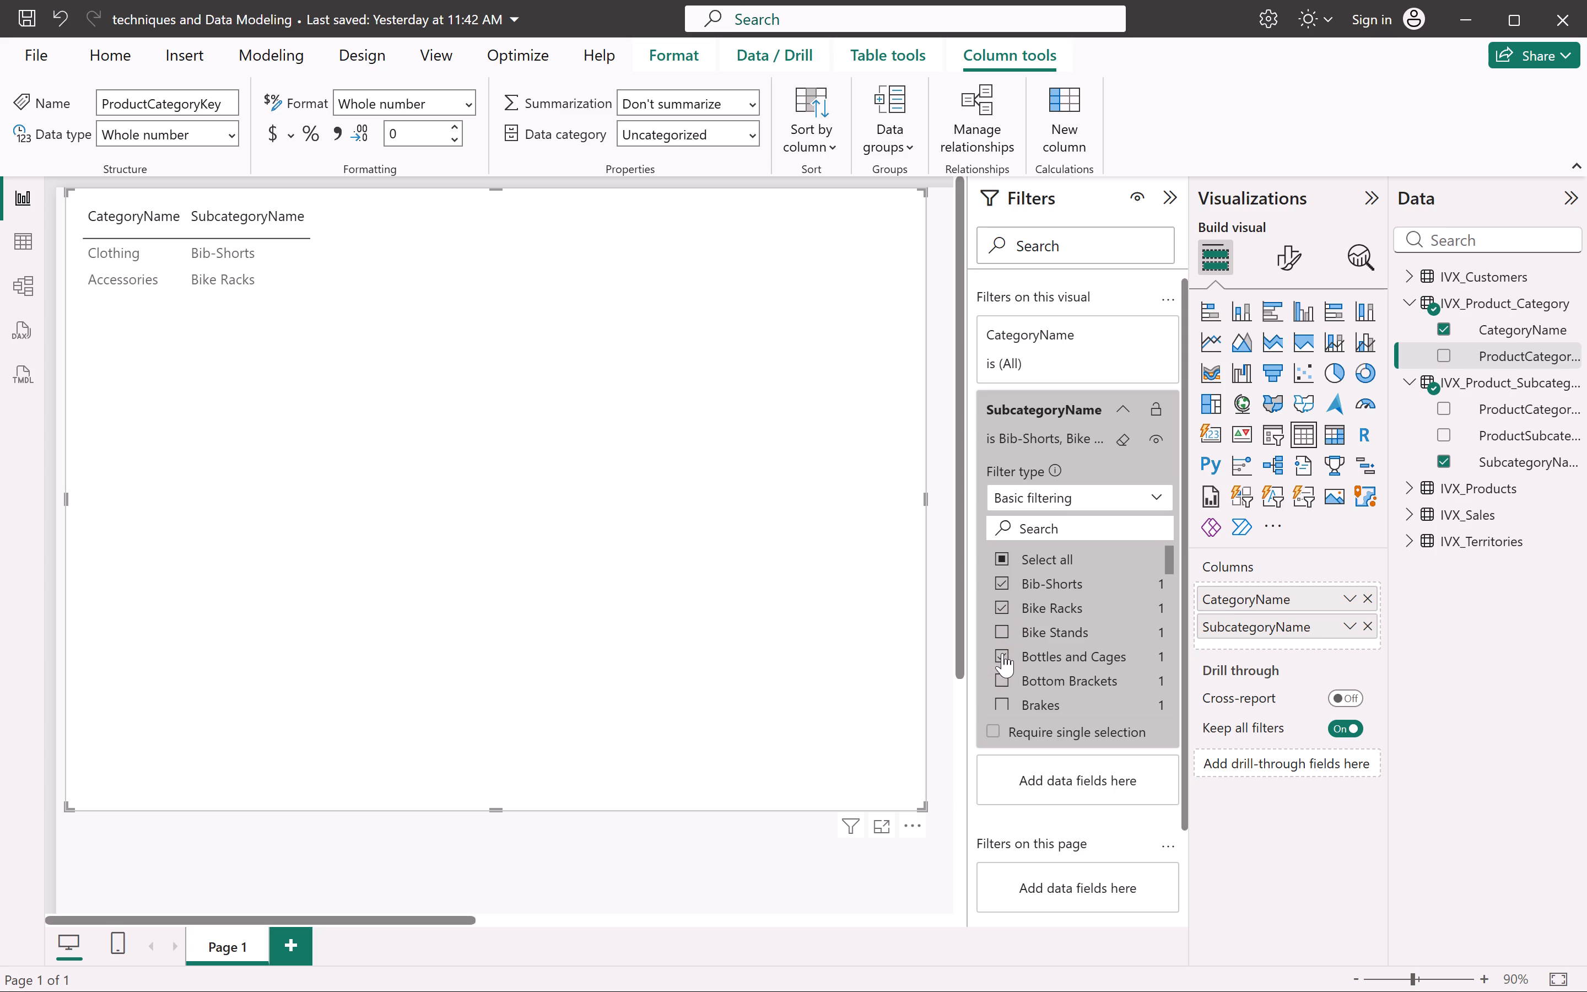
pyautogui.click(1002, 684)
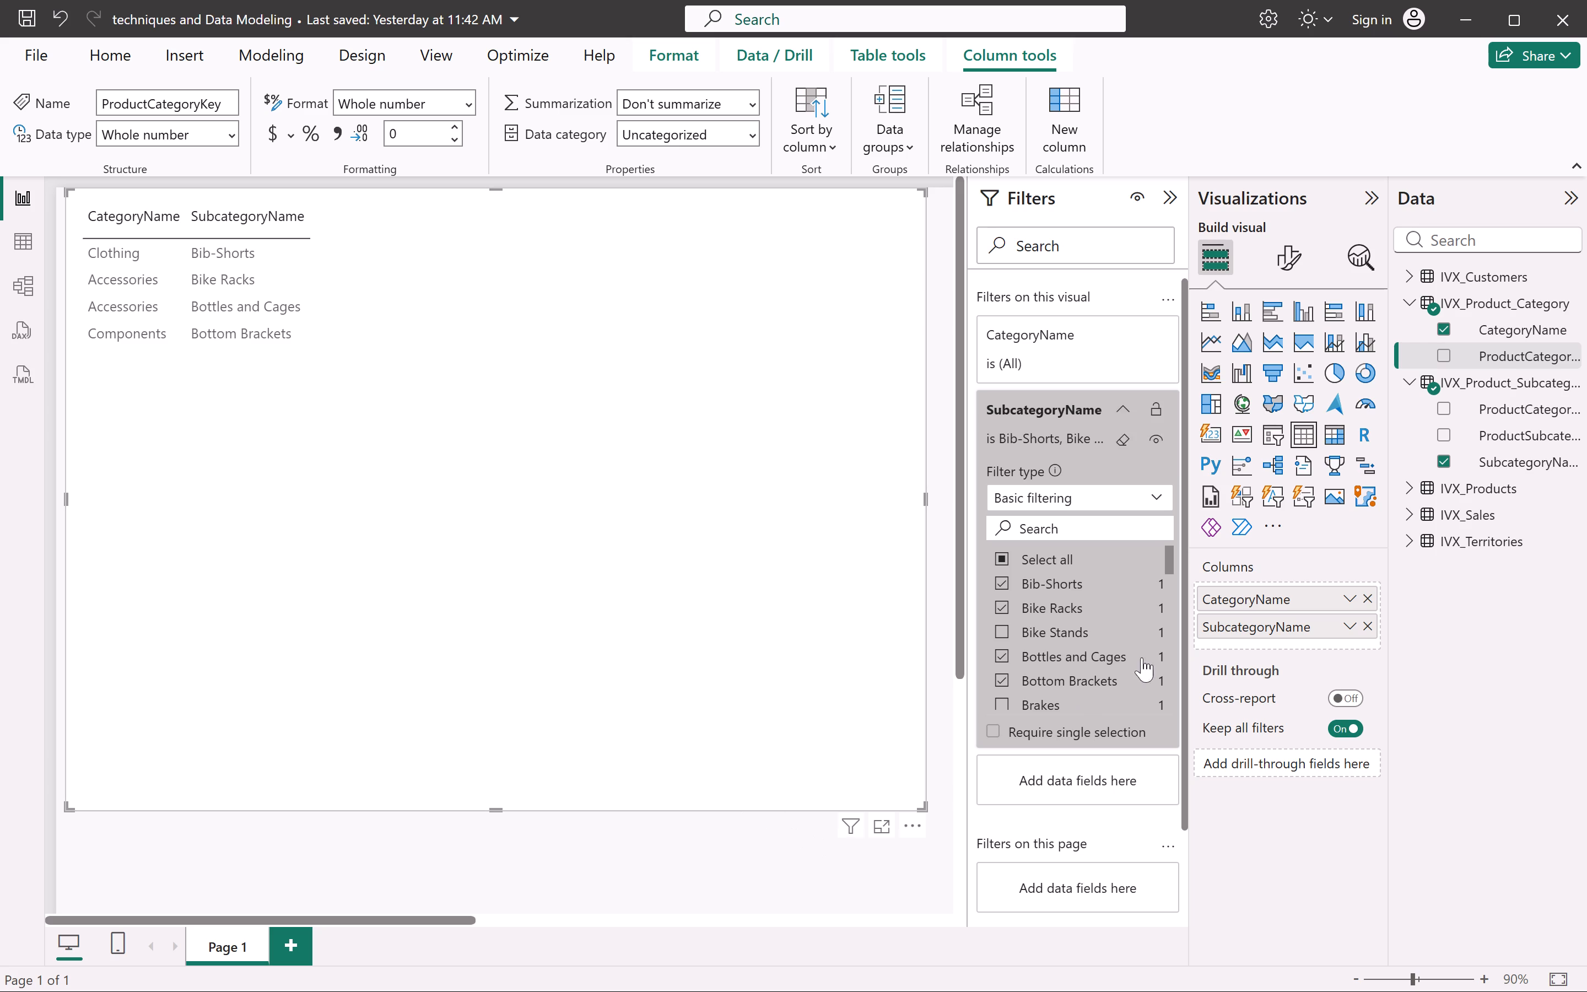
# Add ModelName from IVX_Products as the last column of the table visual.
pyautogui.click(1396, 492)
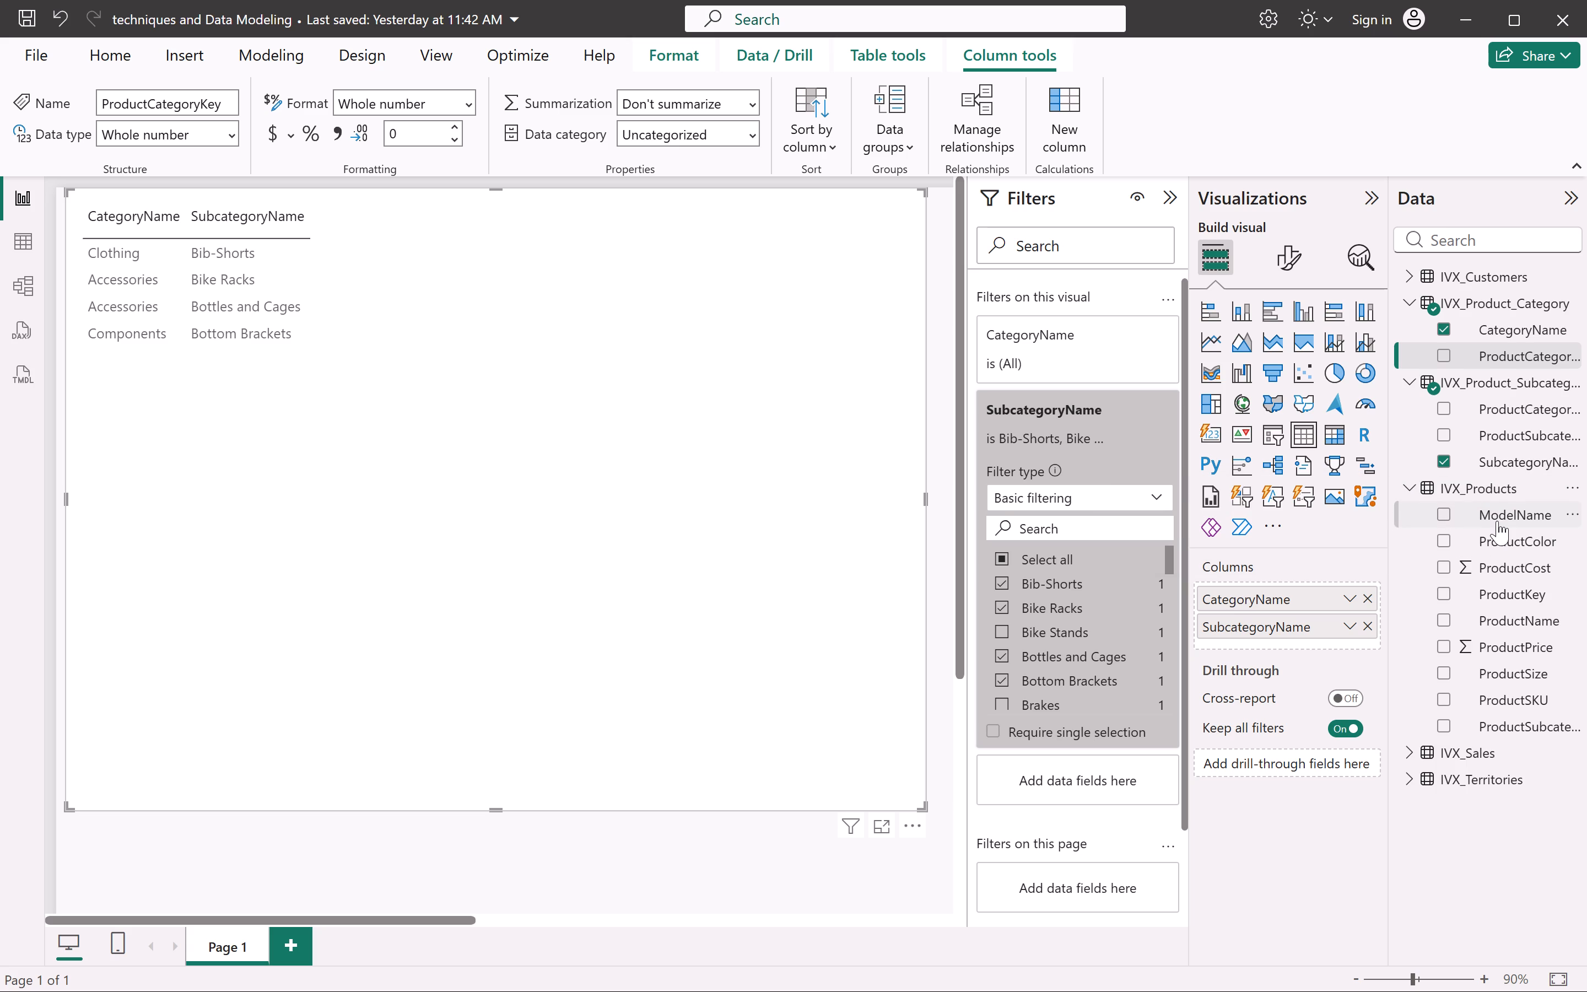
pyautogui.moveTo(1497, 521); pyautogui.dragTo(1284, 636)
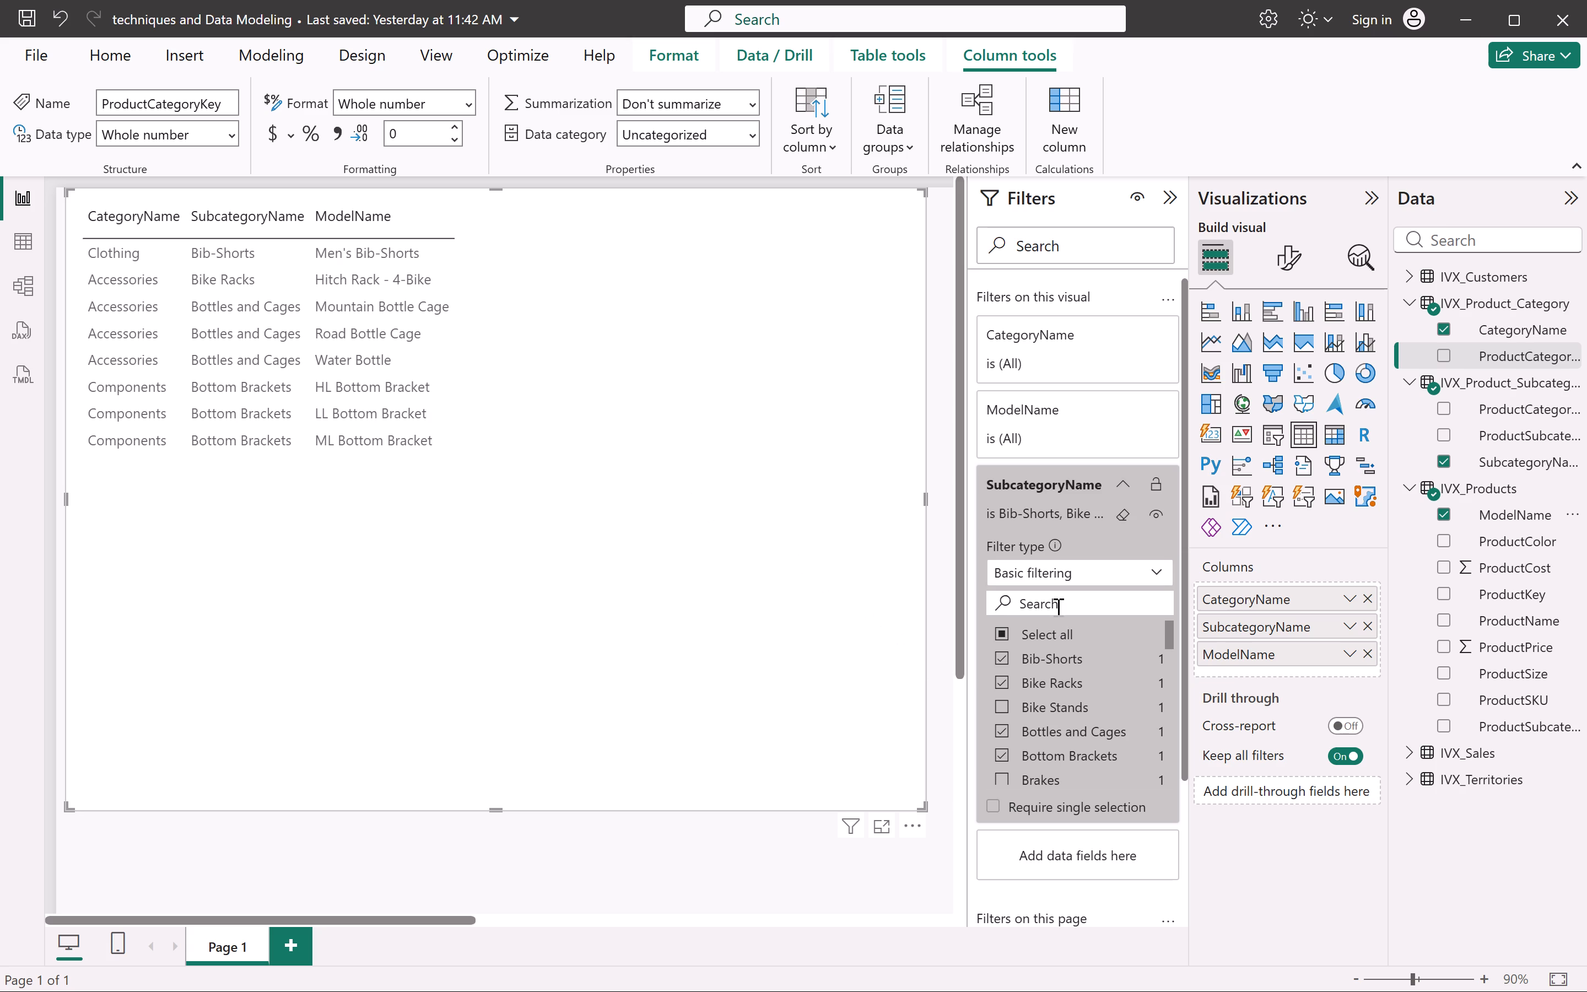
# Filter the table visual's ModelName to HL Bottom Bracket, Men's Bib-Shorts, ML Bottom Bracket, Road Bottle Cage and Water Bottle.
pyautogui.scroll(-1, 1057, 607)
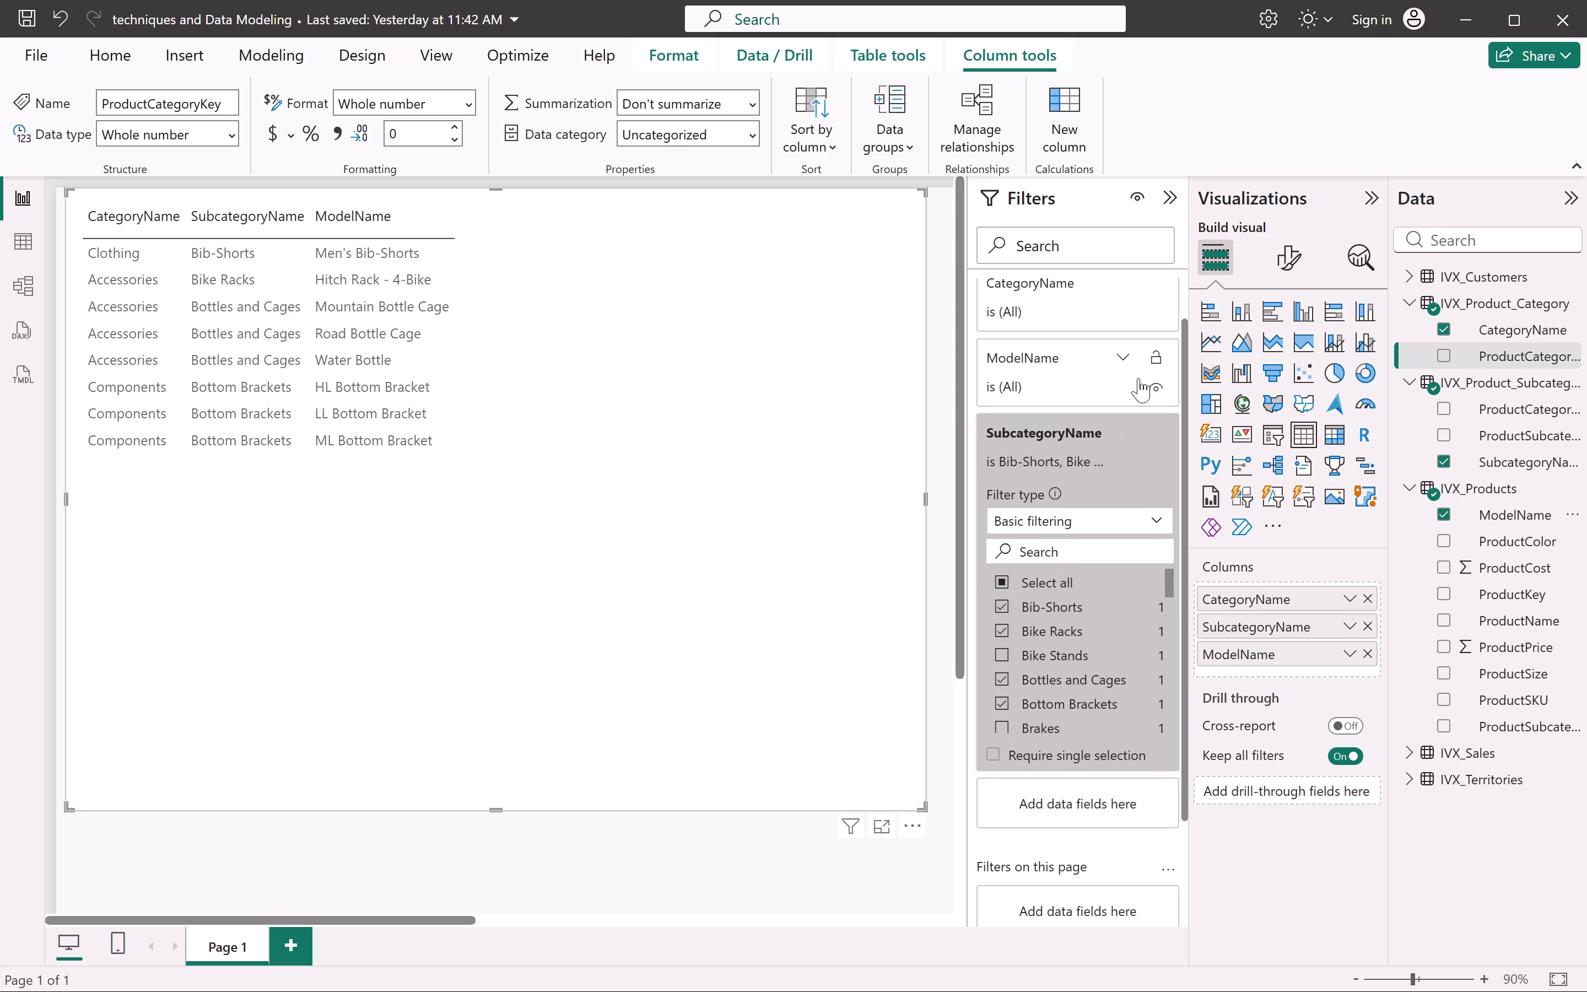
pyautogui.click(1130, 353)
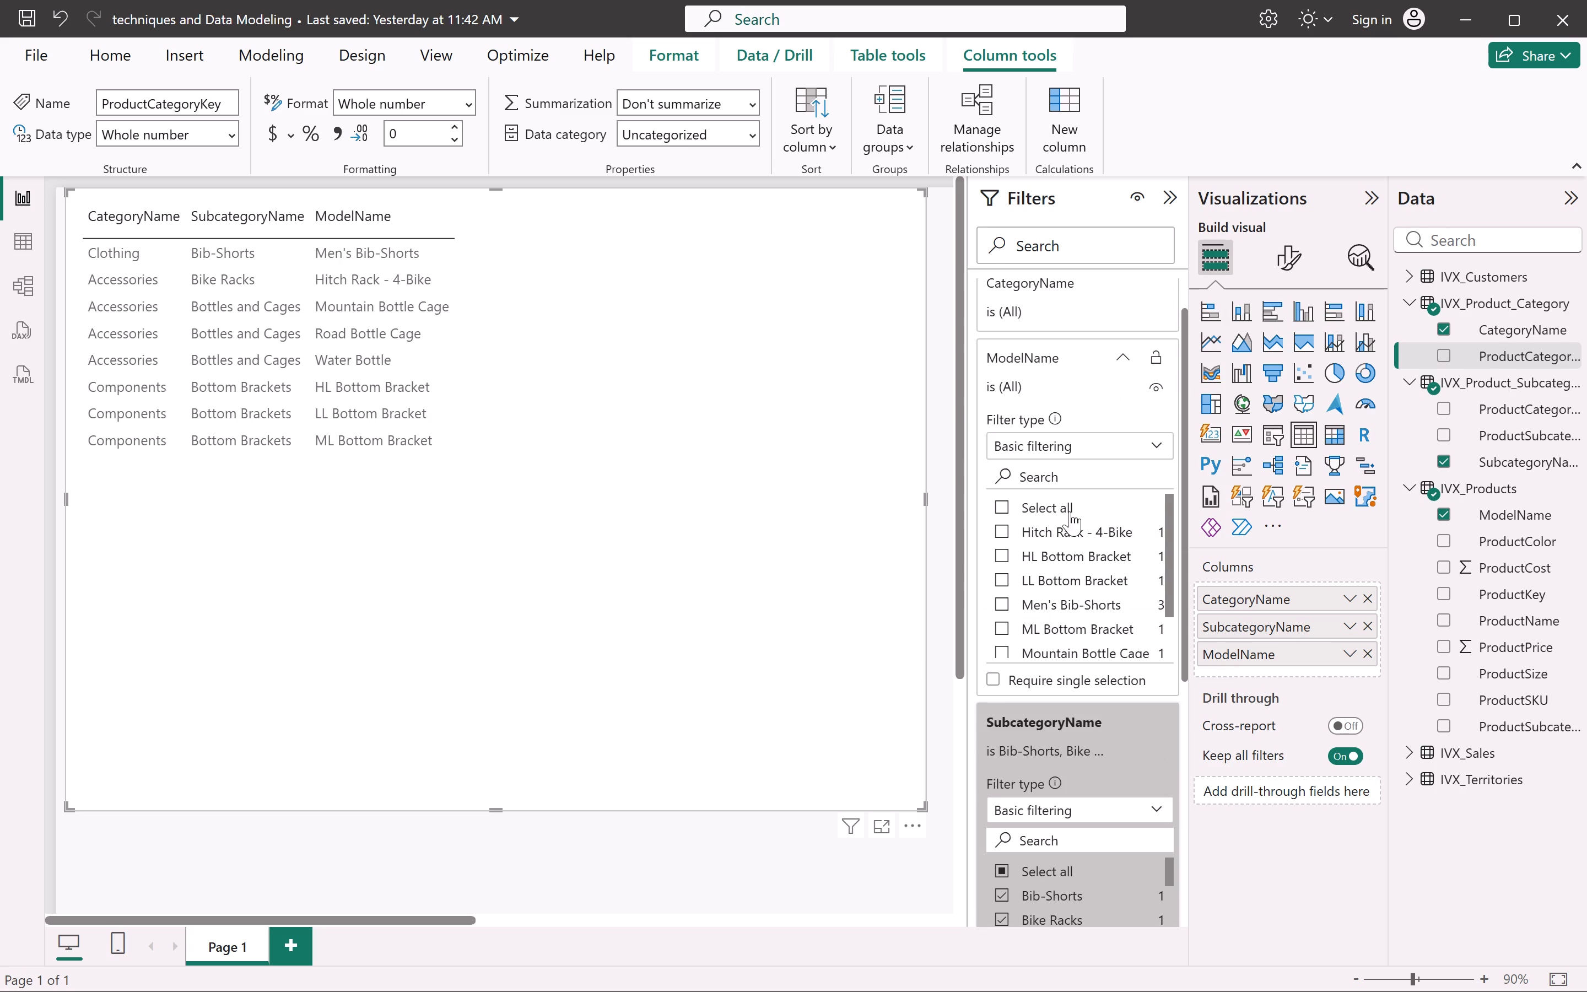
pyautogui.click(1051, 553)
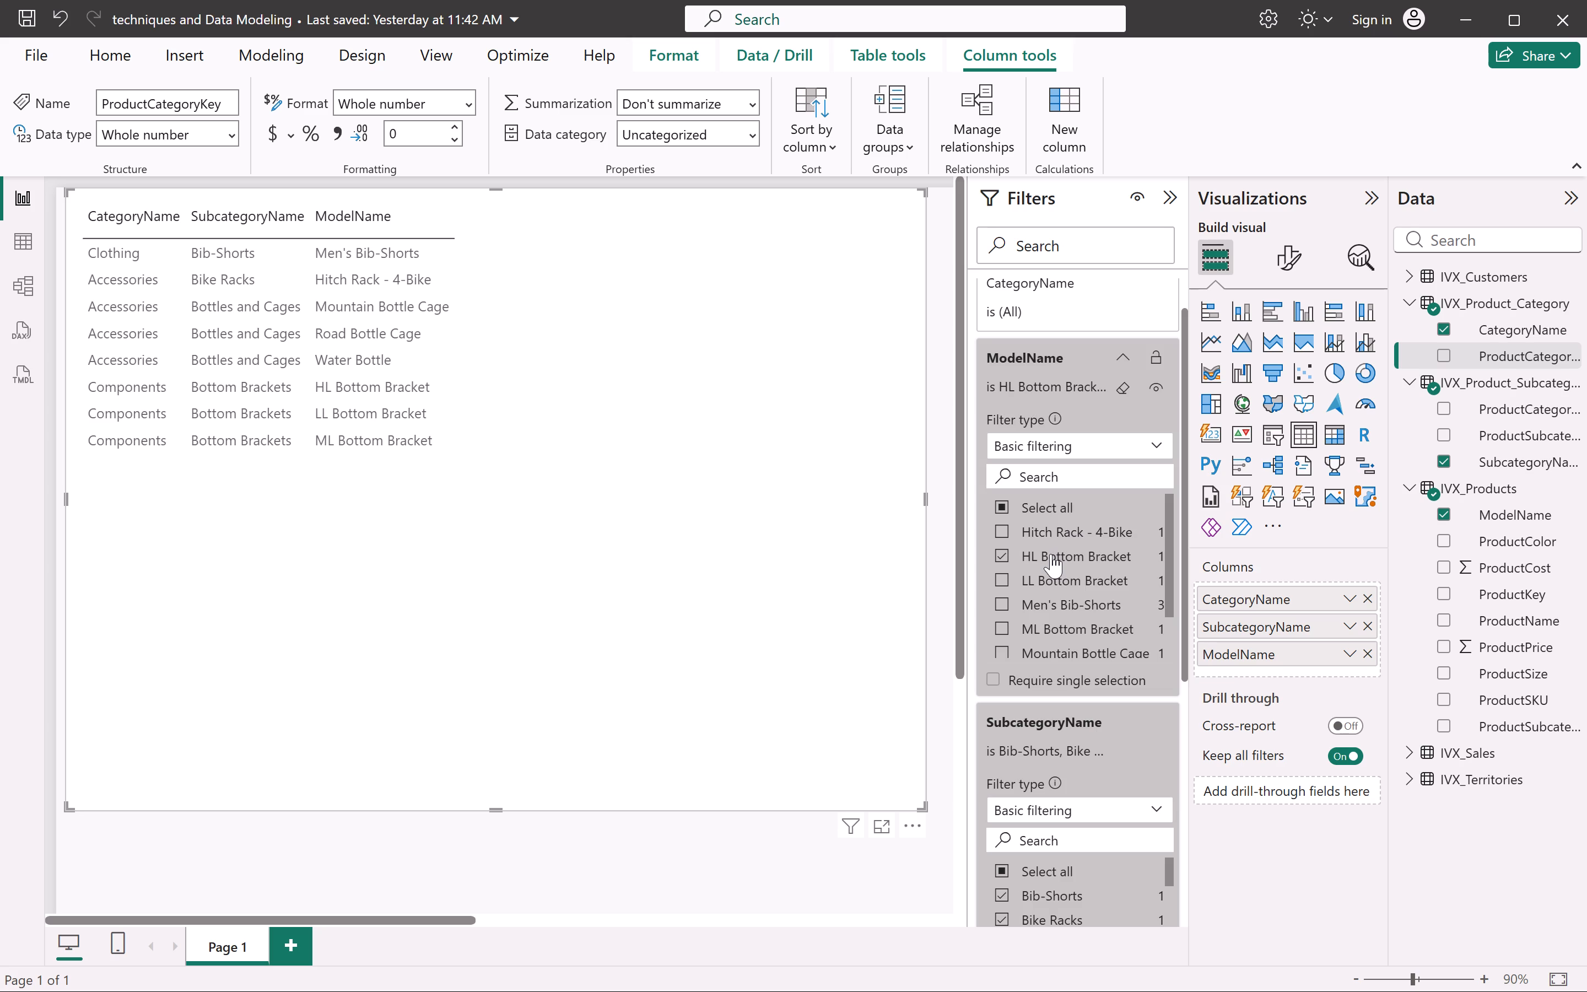
pyautogui.click(1043, 603)
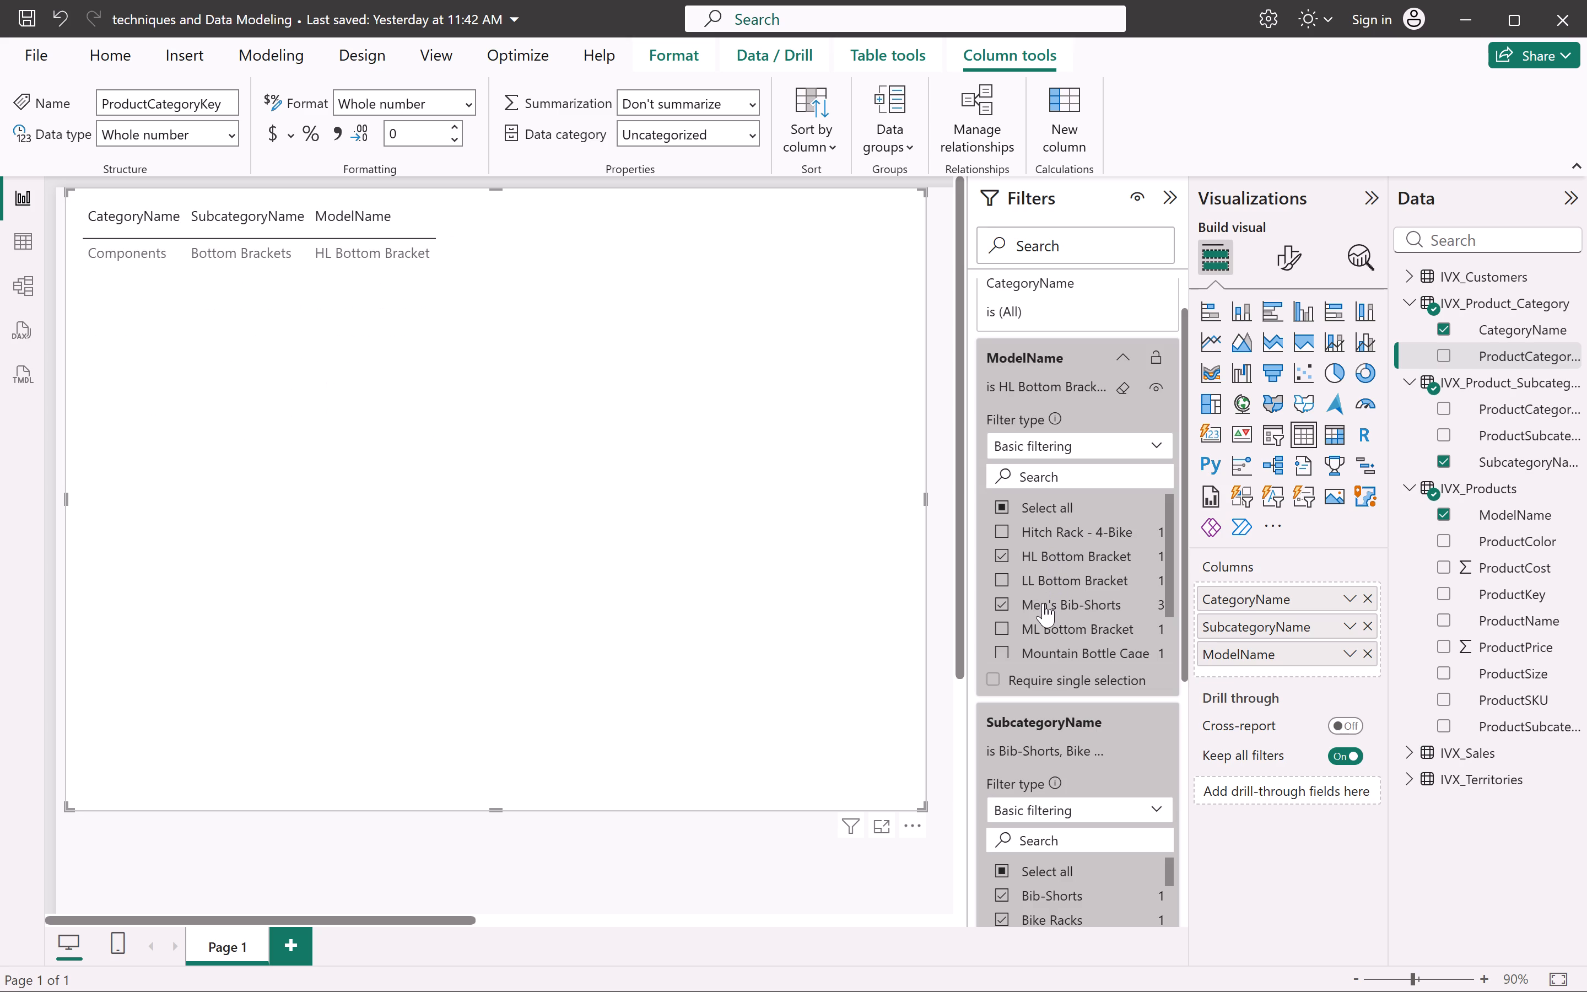
pyautogui.click(1043, 632)
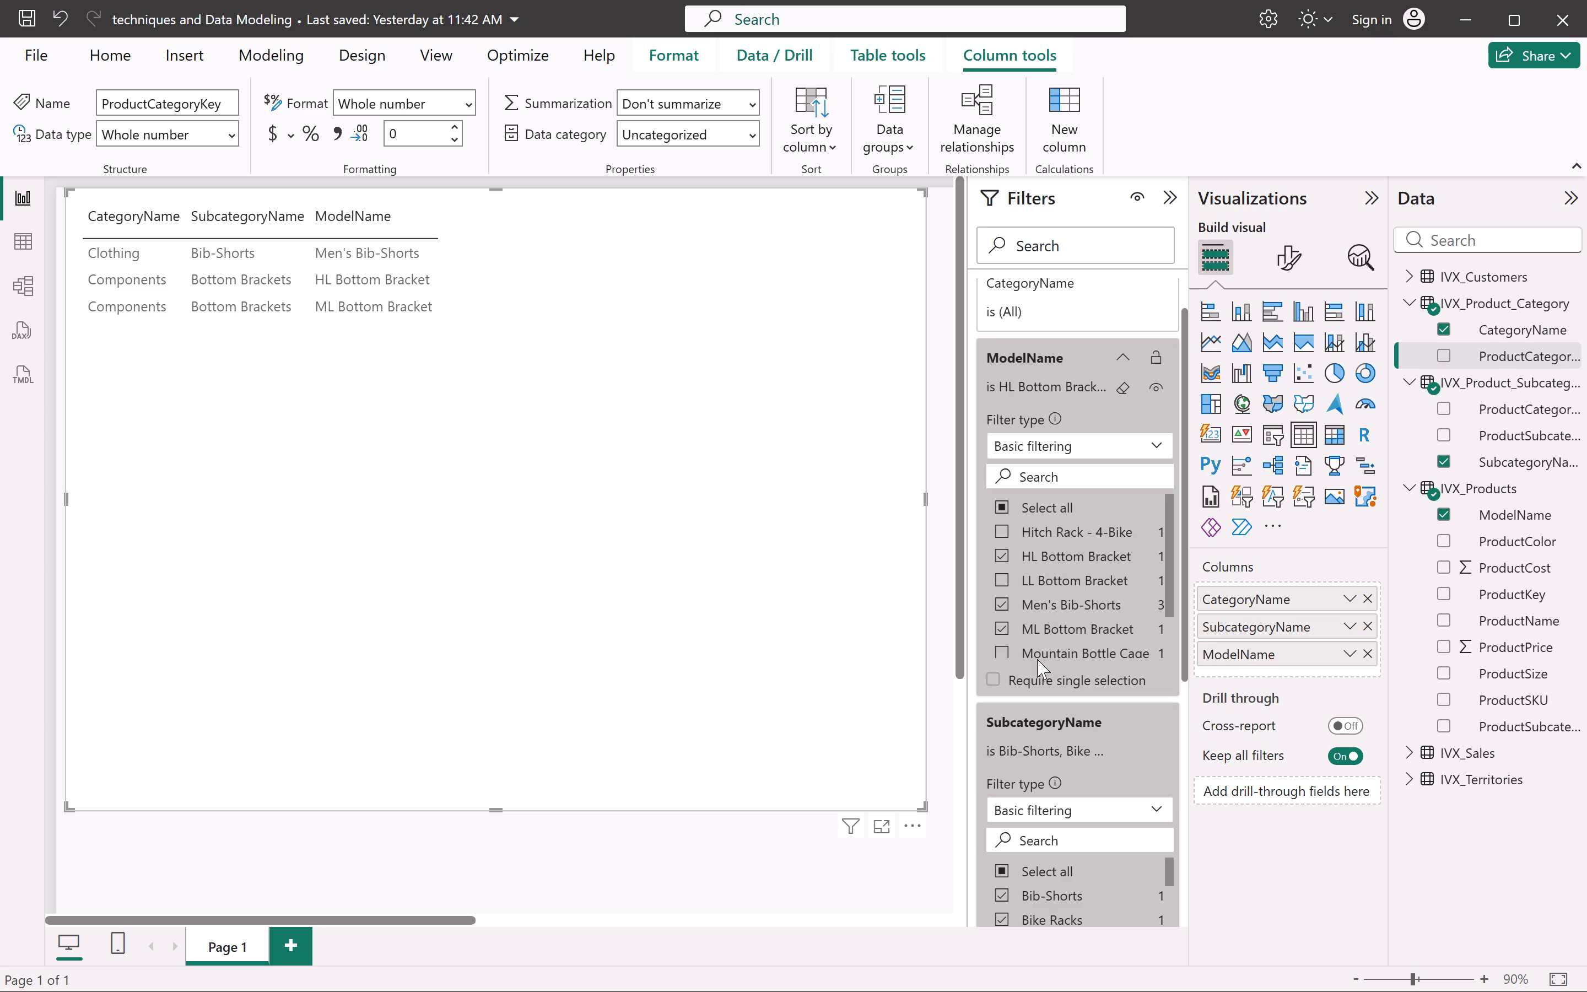
pyautogui.scroll(-2, 1021, 589)
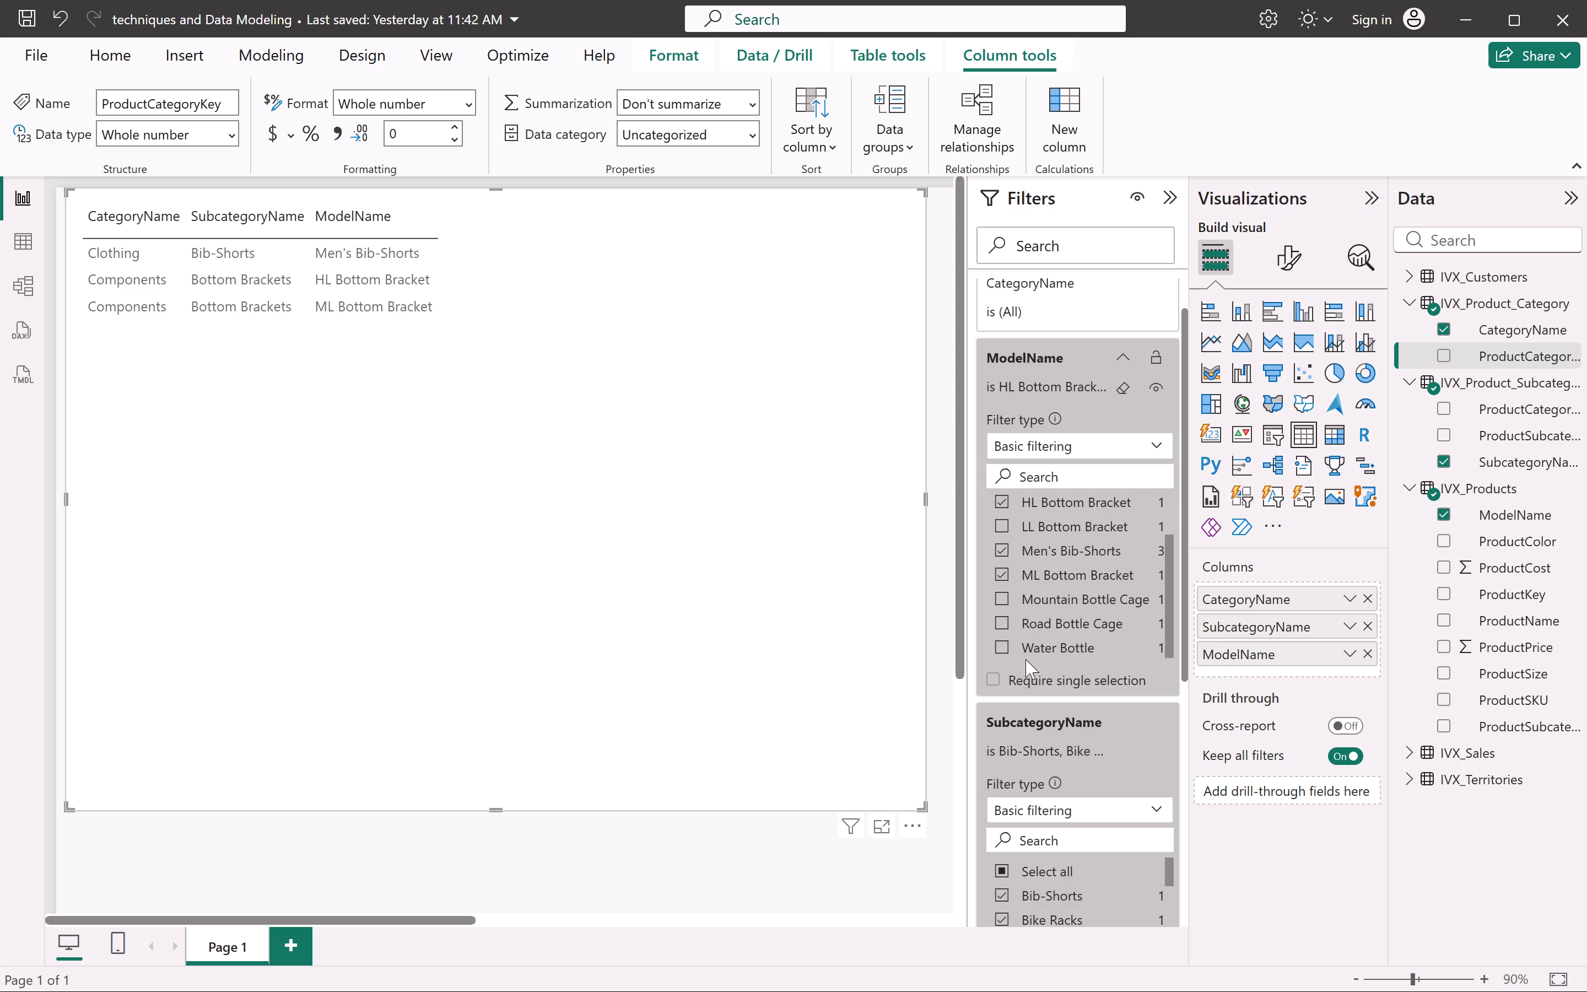
pyautogui.click(1020, 653)
pyautogui.click(997, 625)
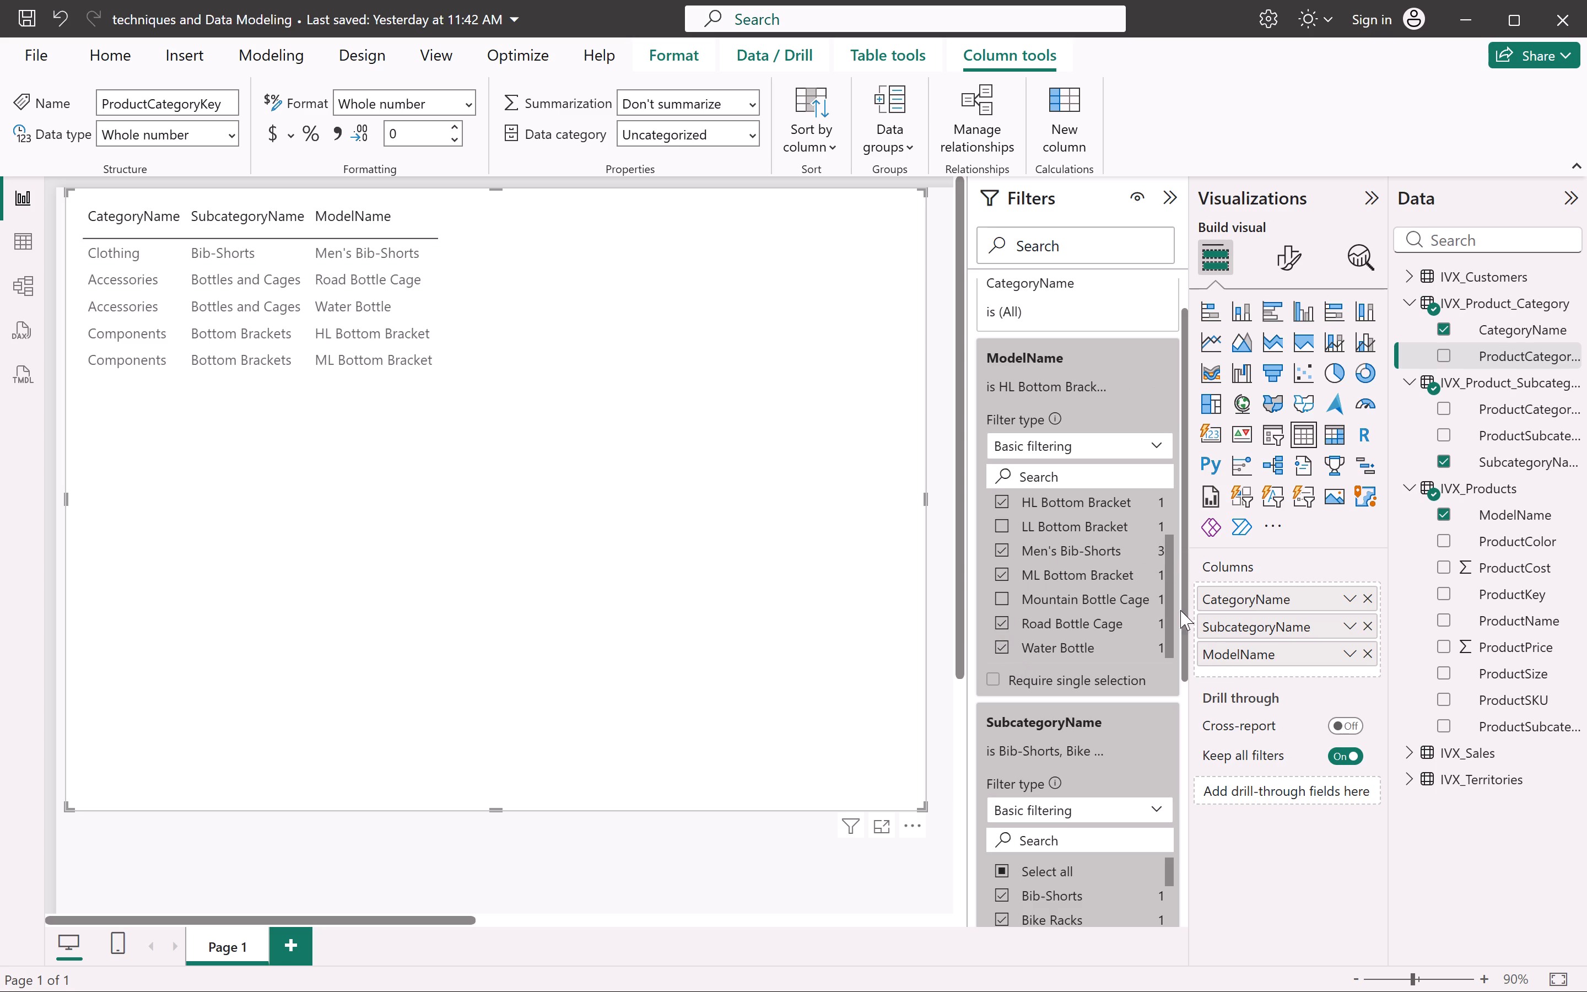
# Filter the table visual's CategoryName to Accessories, Clothing and Components, leaving Bikes out of the selection.
pyautogui.scroll(-4, 1110, 782)
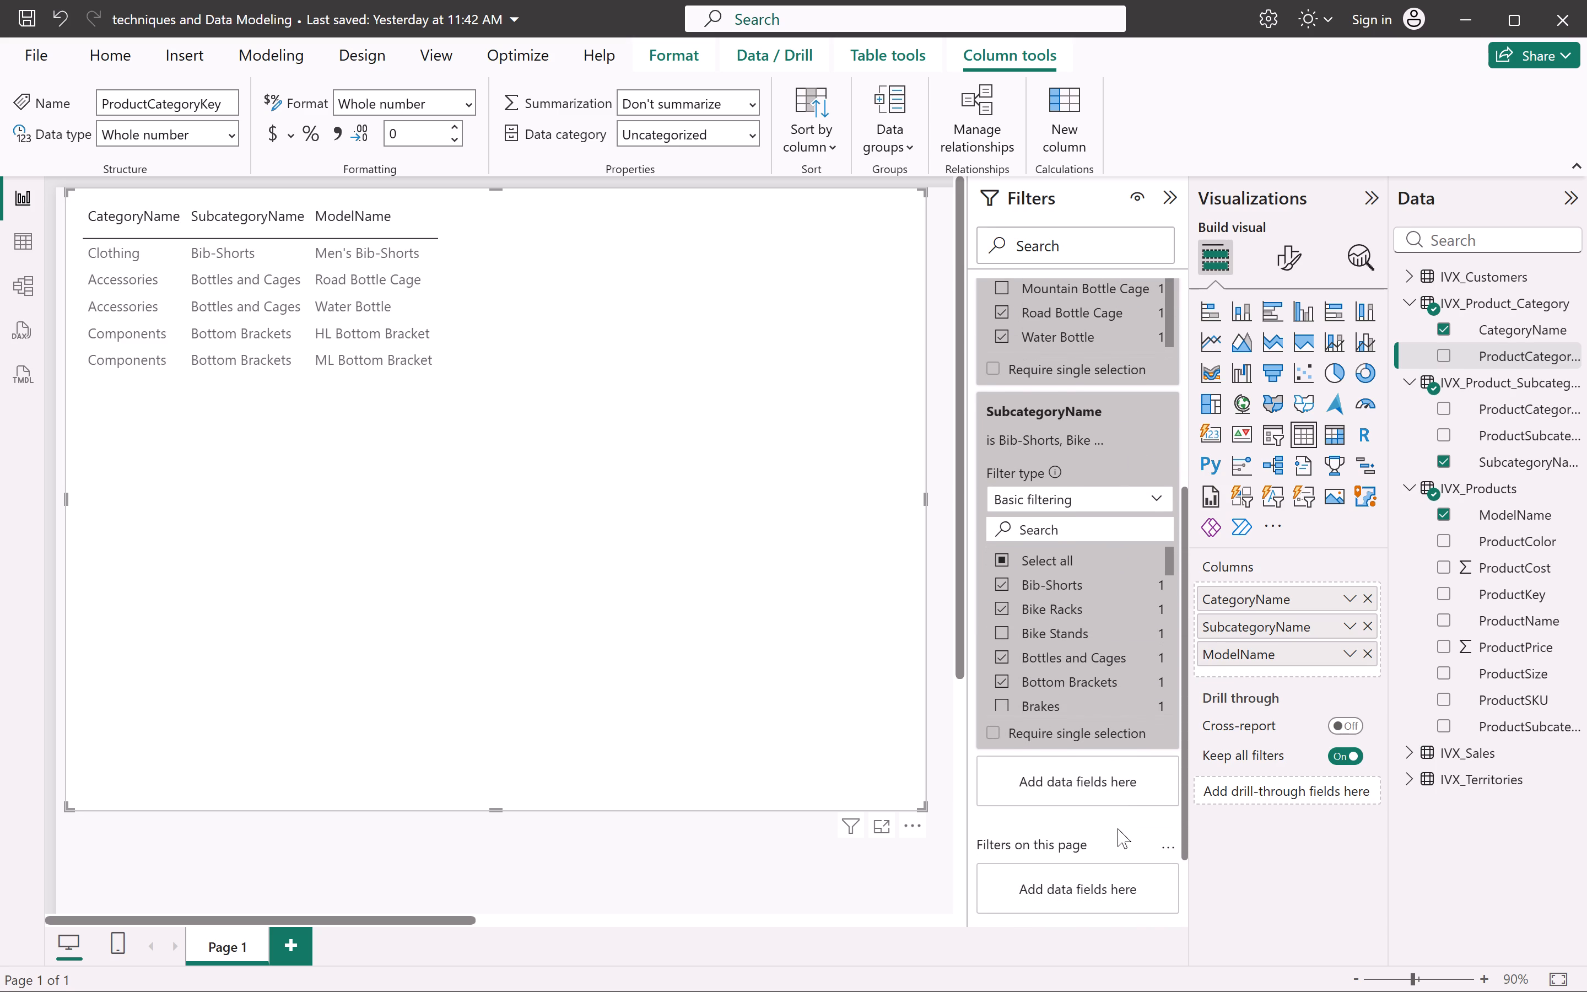
pyautogui.scroll(-1, 1118, 828)
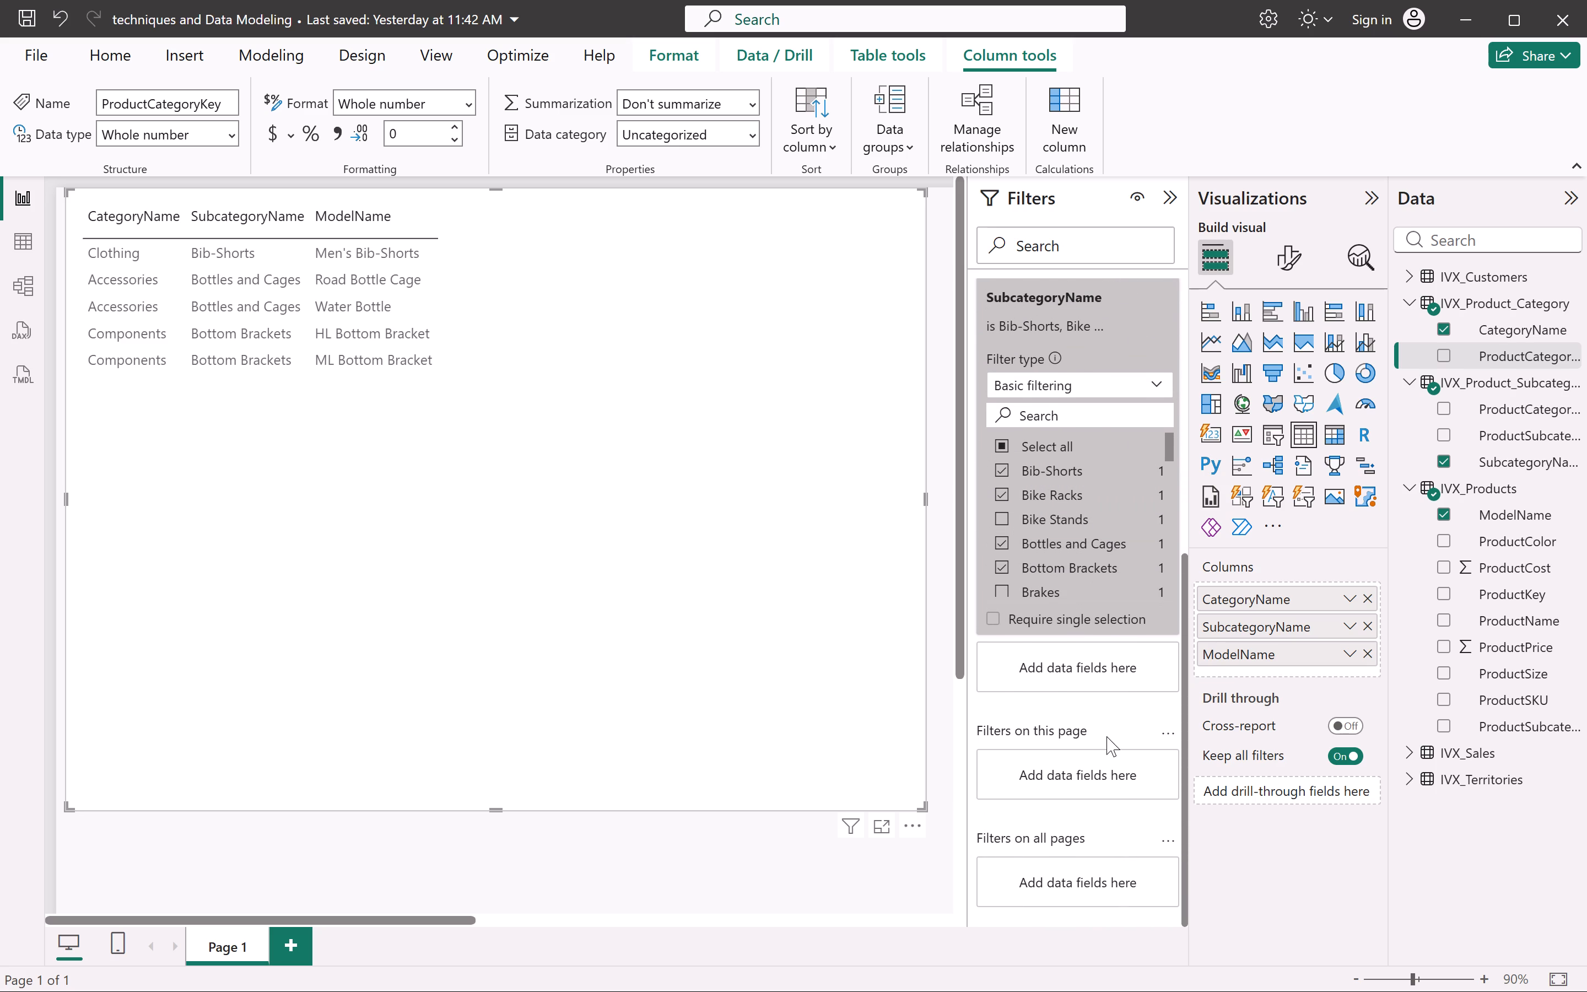
pyautogui.scroll(5, 1106, 736)
pyautogui.scroll(1, 1103, 338)
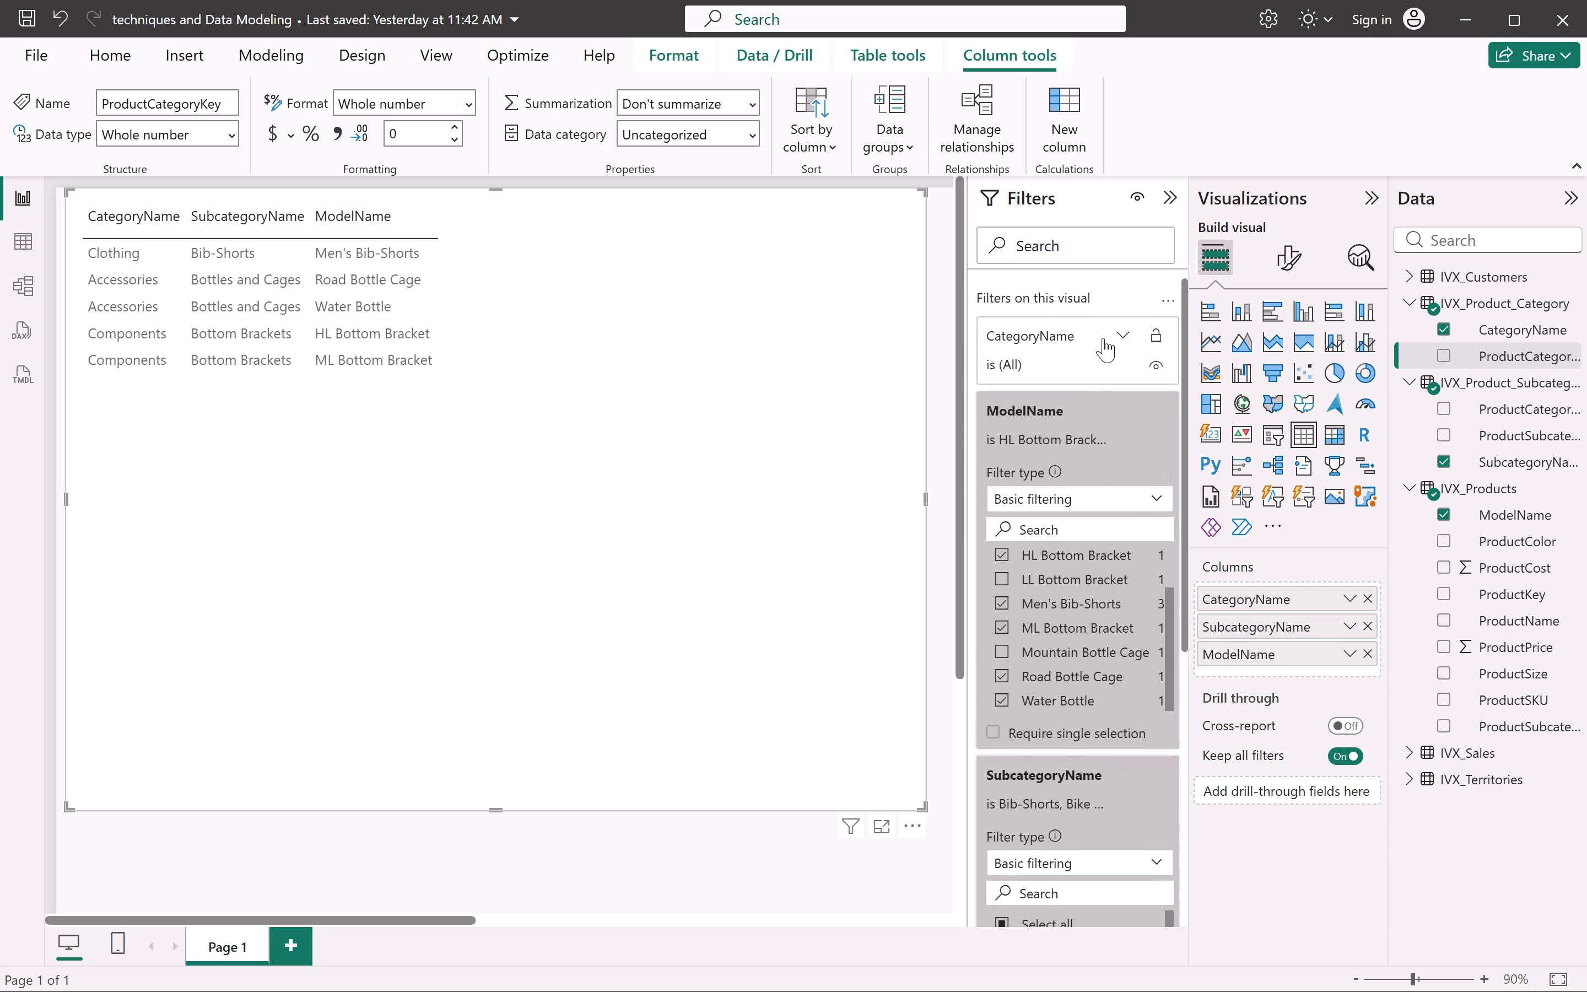
pyautogui.click(1128, 325)
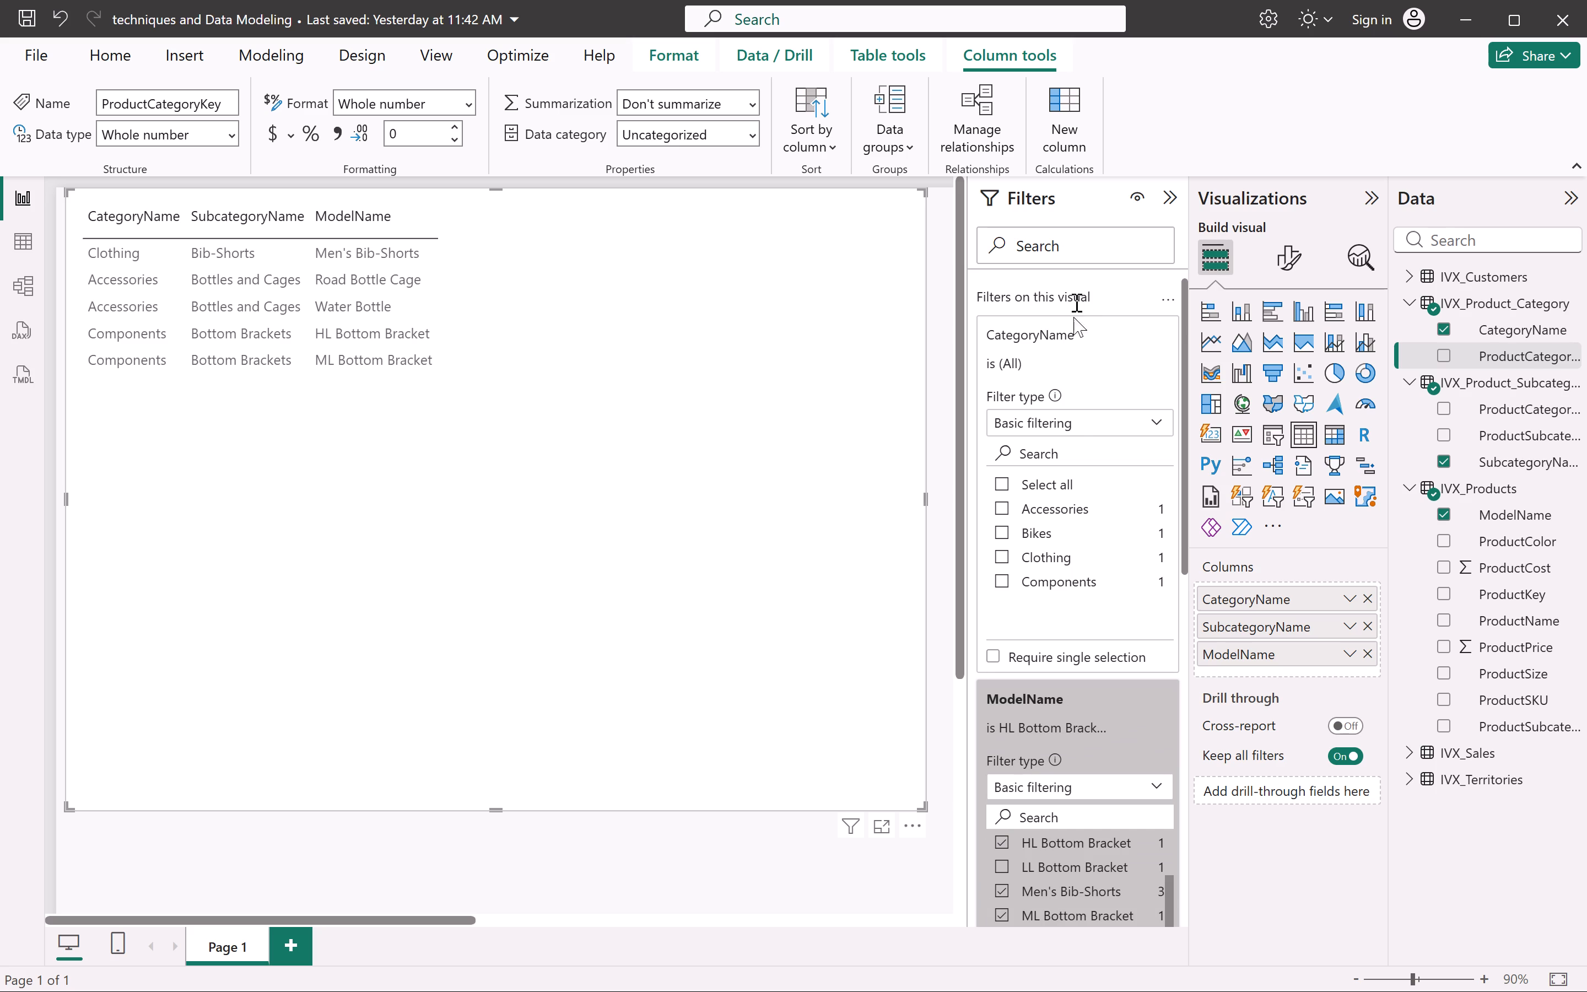
pyautogui.click(1017, 537)
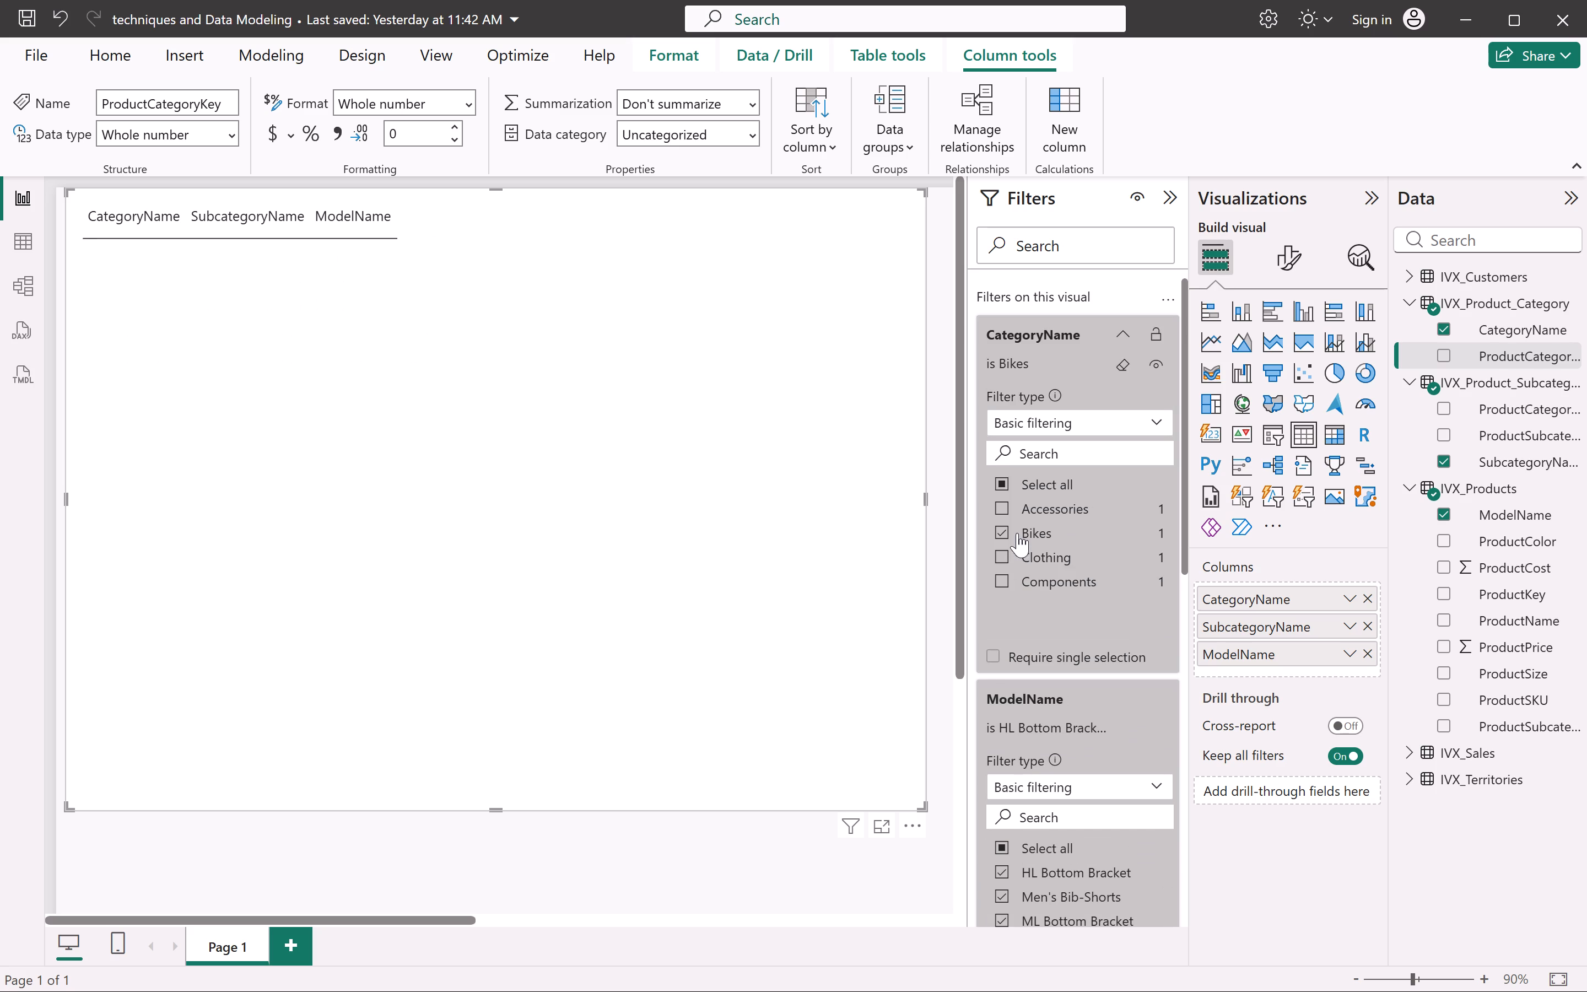
pyautogui.click(1017, 526)
pyautogui.click(1003, 512)
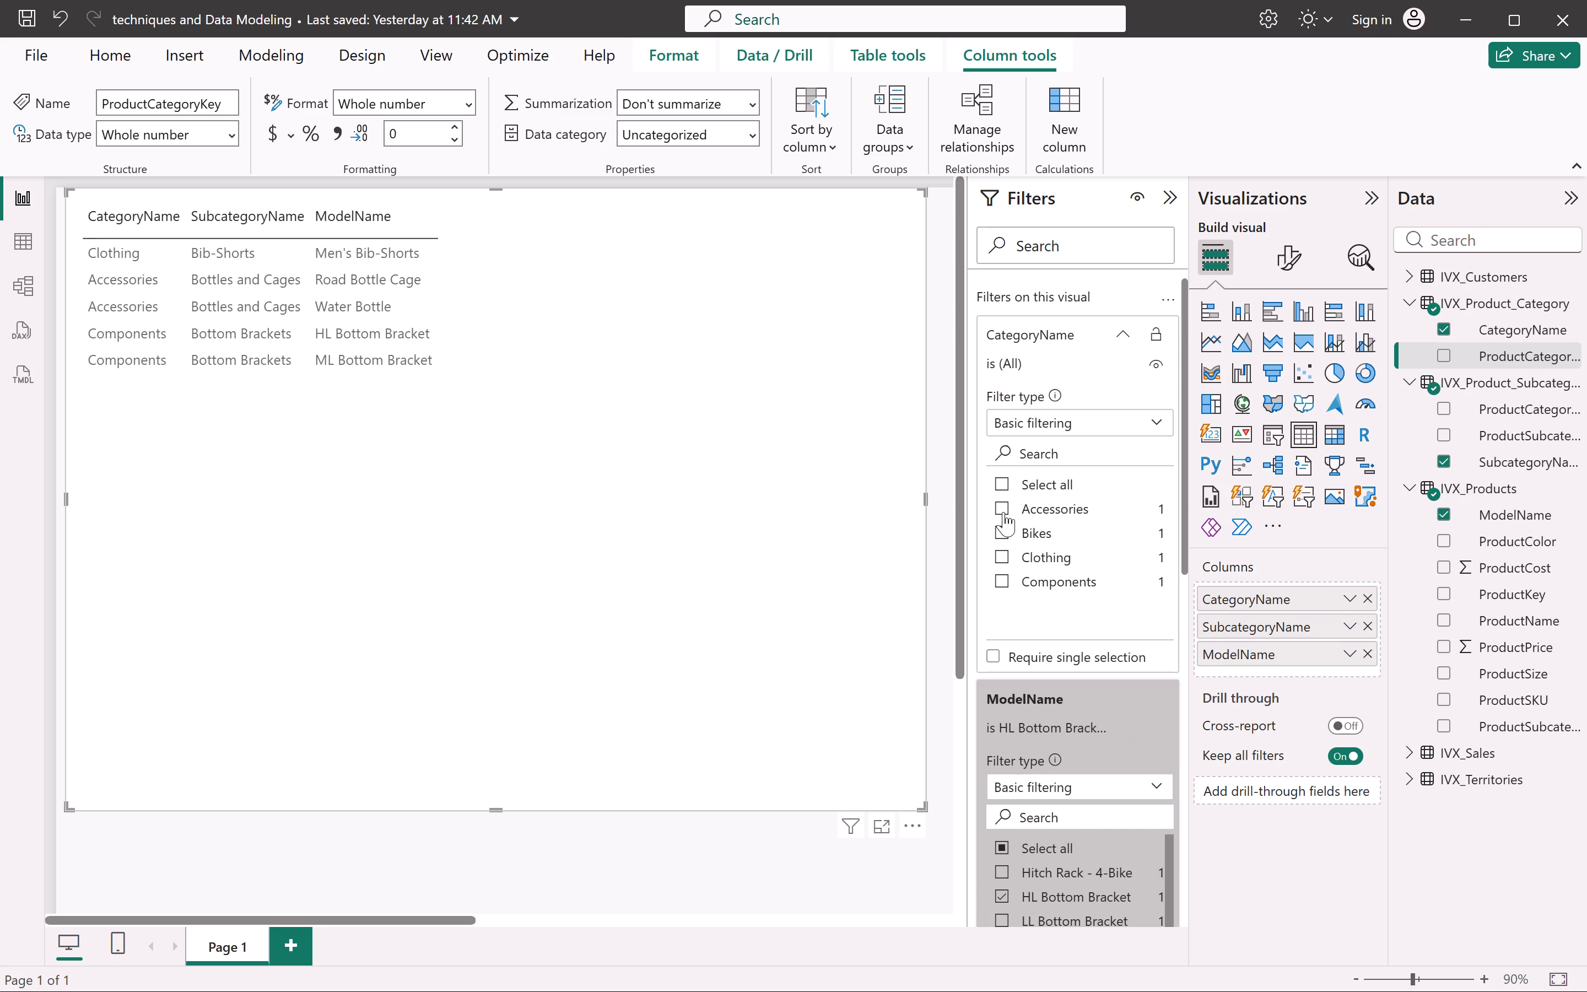
pyautogui.click(1003, 557)
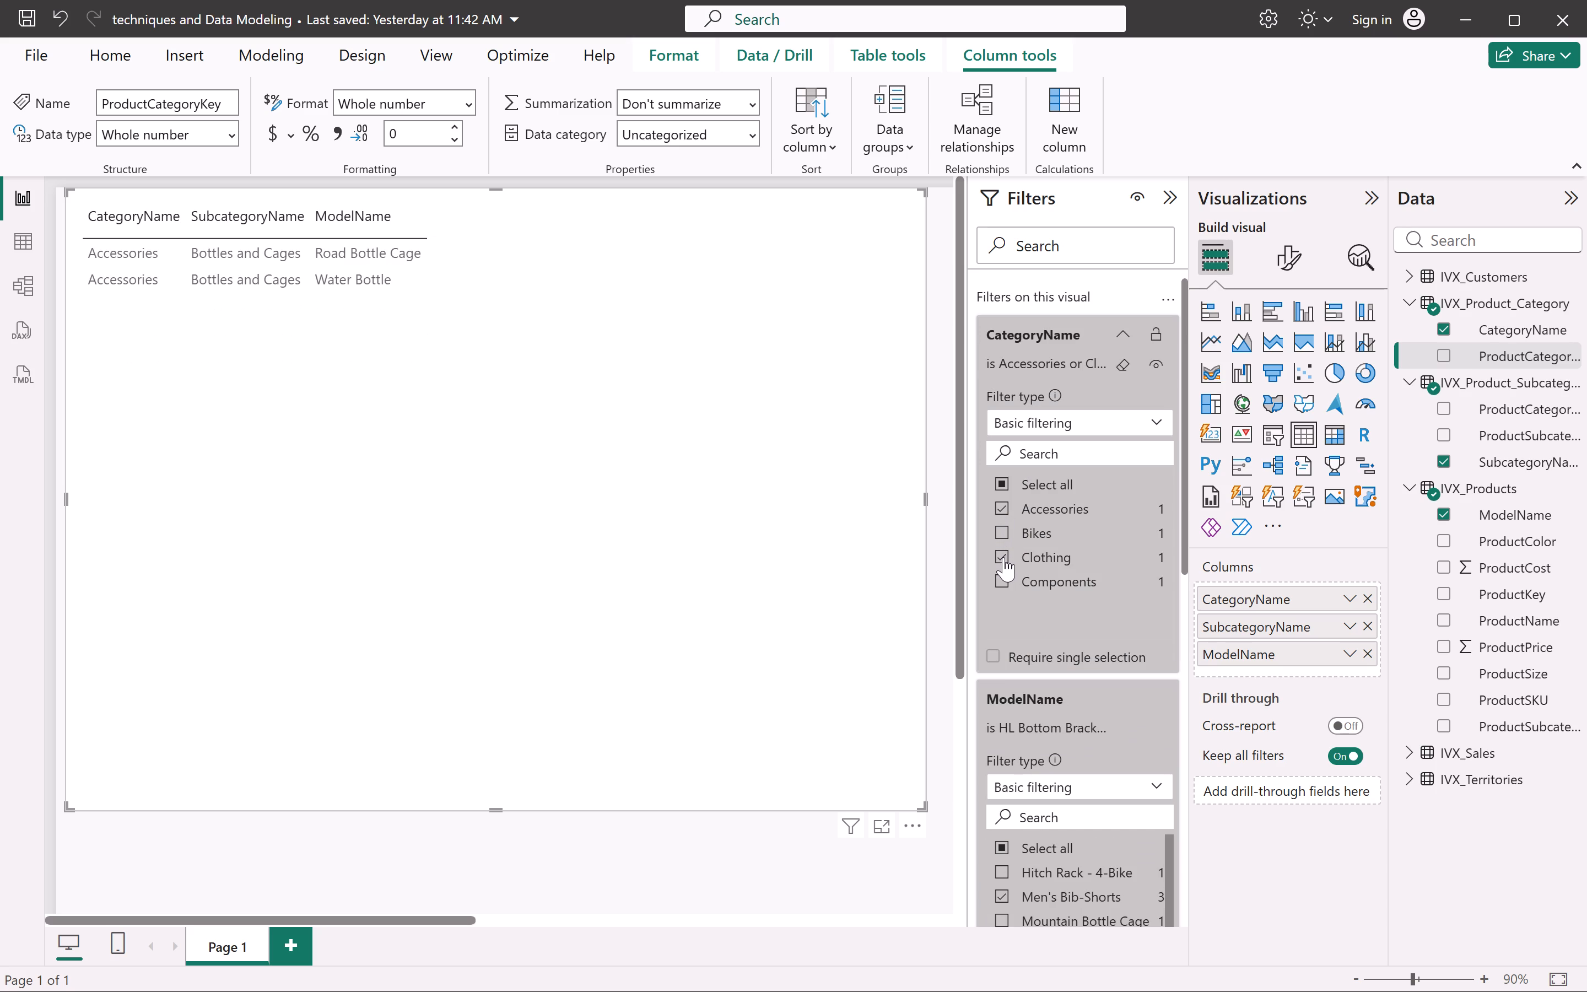
pyautogui.click(1001, 583)
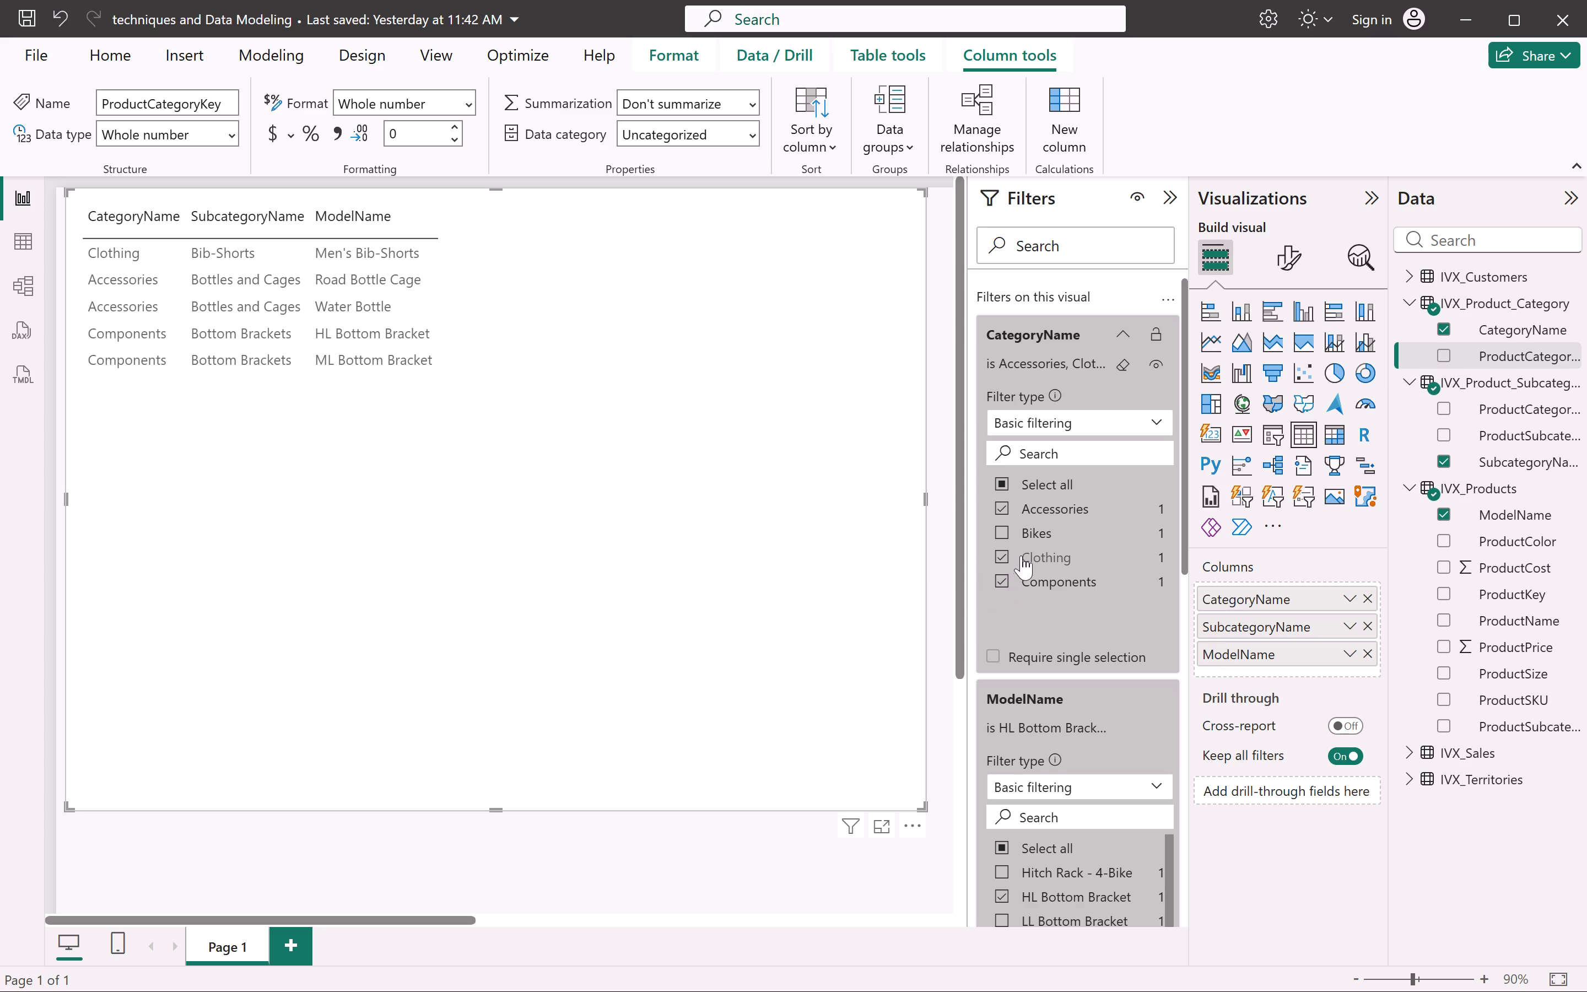
pyautogui.click(1013, 536)
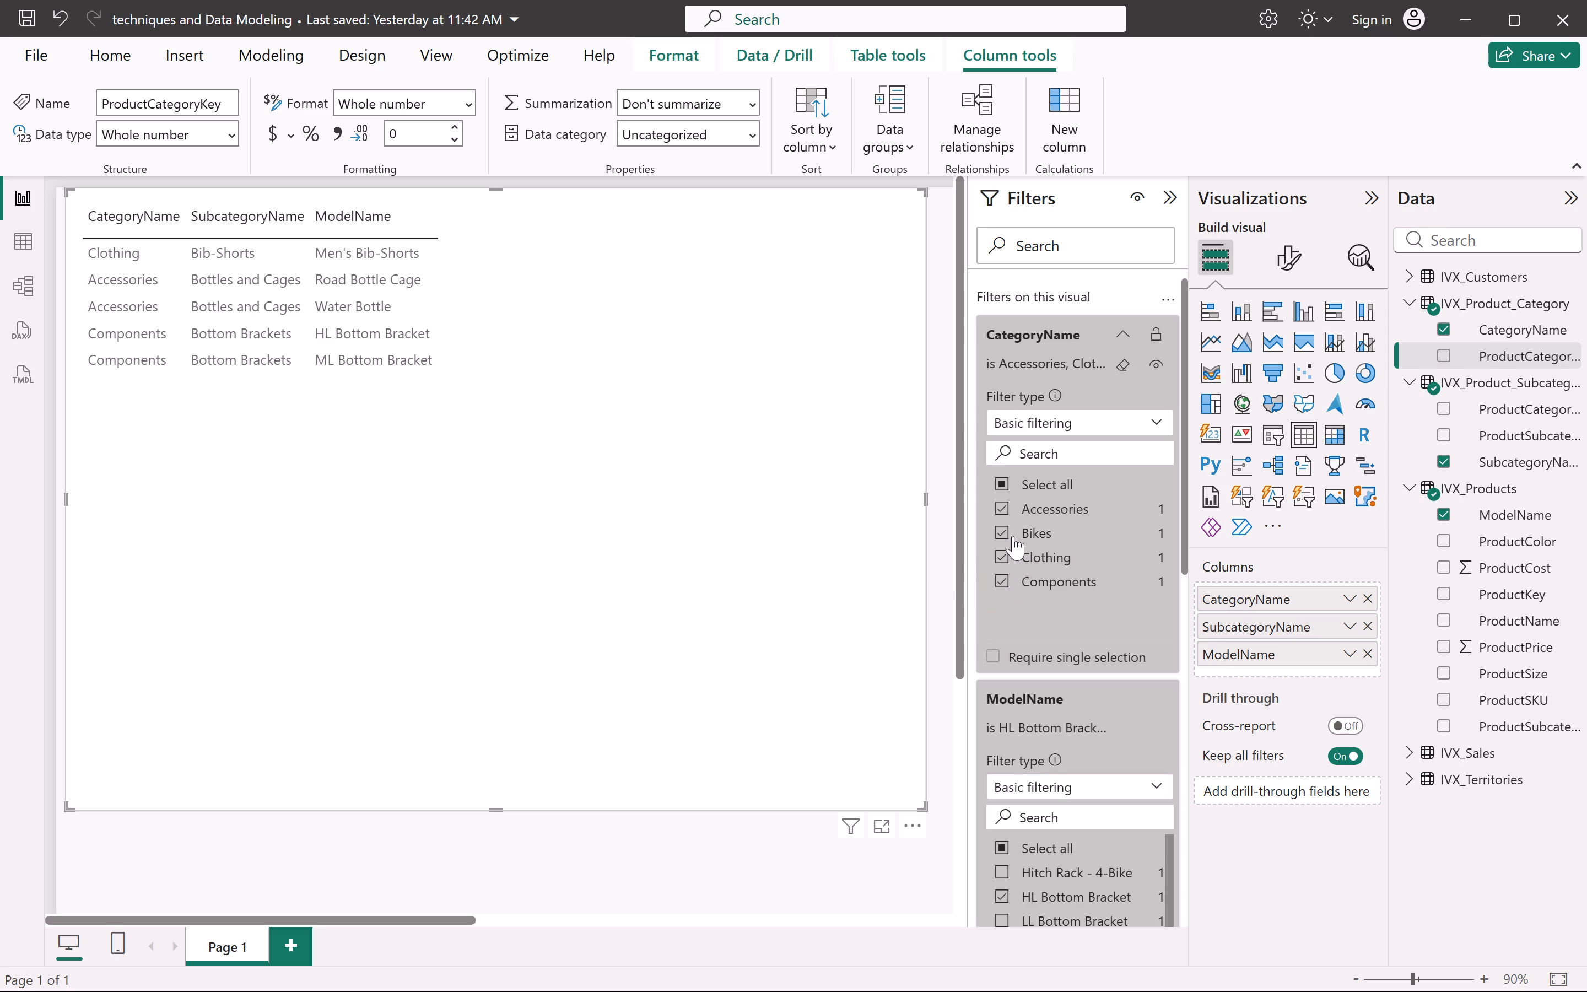
pyautogui.click(1013, 536)
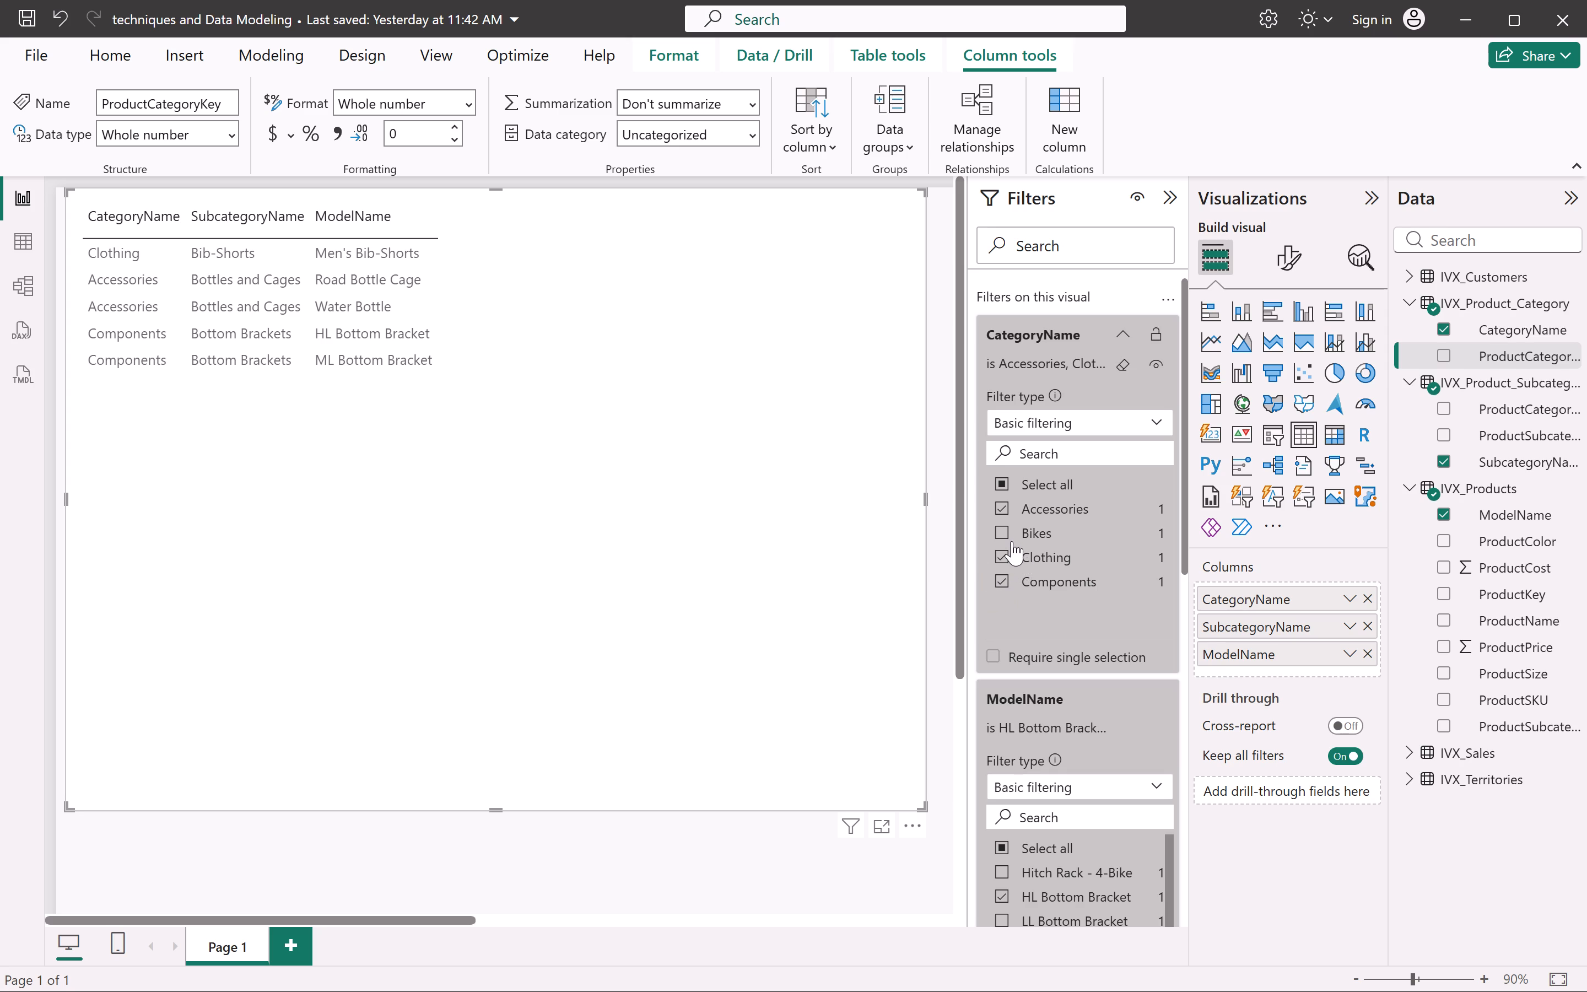
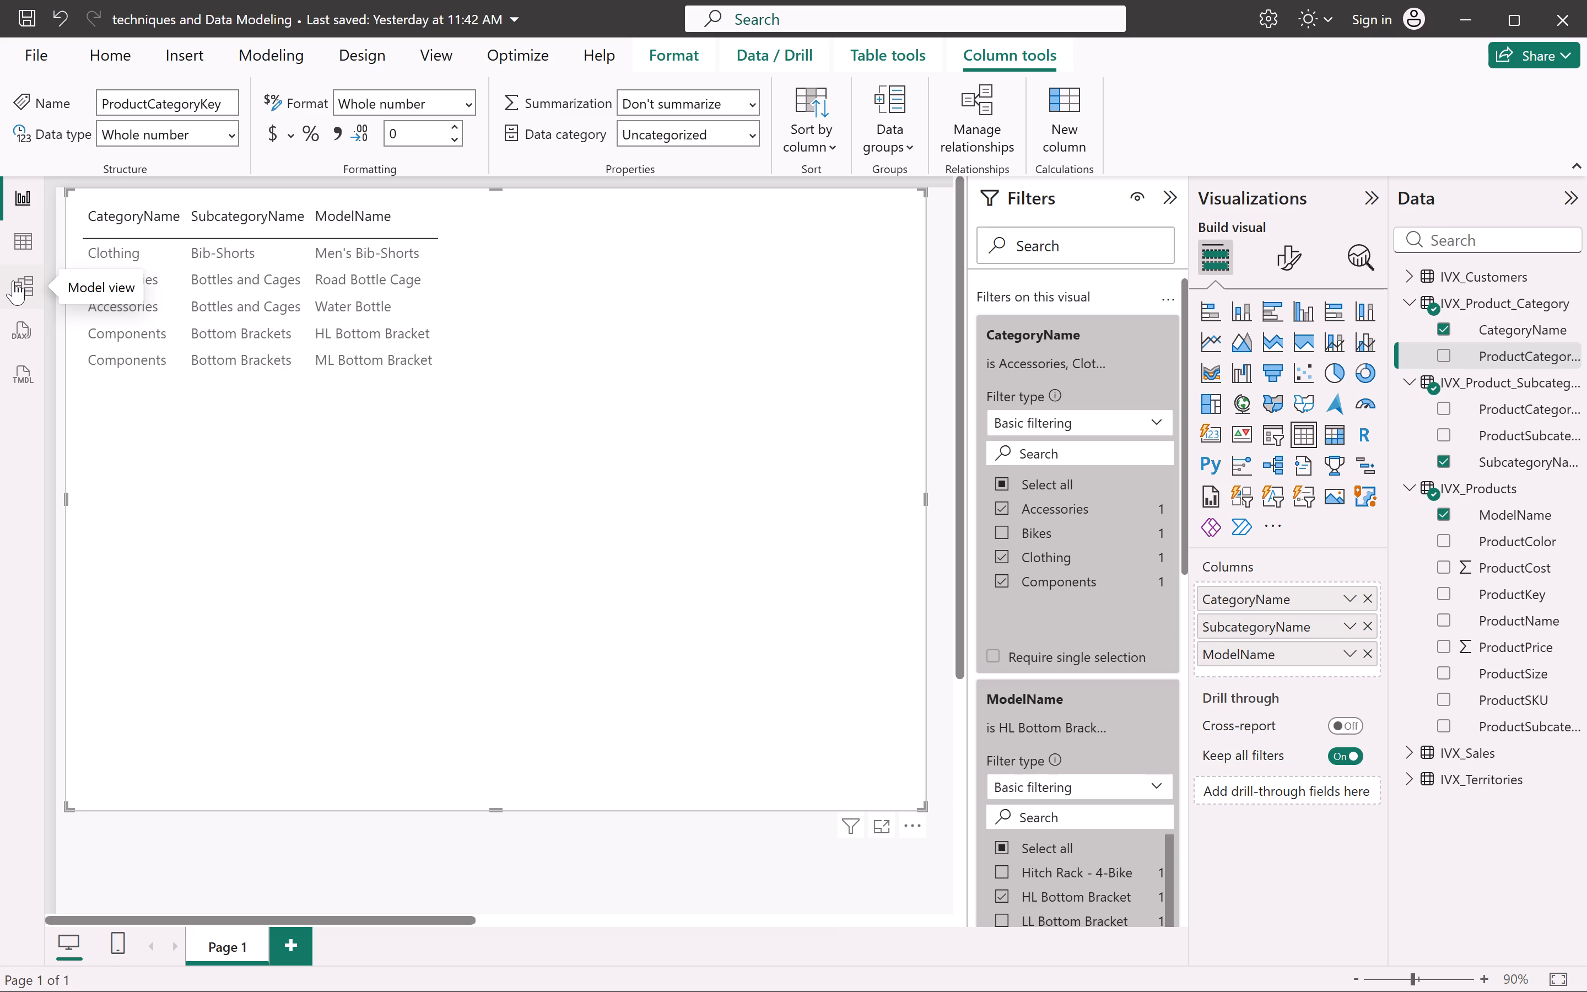
# In the model view, examine the editor settings of the relationship between IVX_Product_Subcategories and IVX_Product_Category, and close it without saving.
pyautogui.click(13, 281)
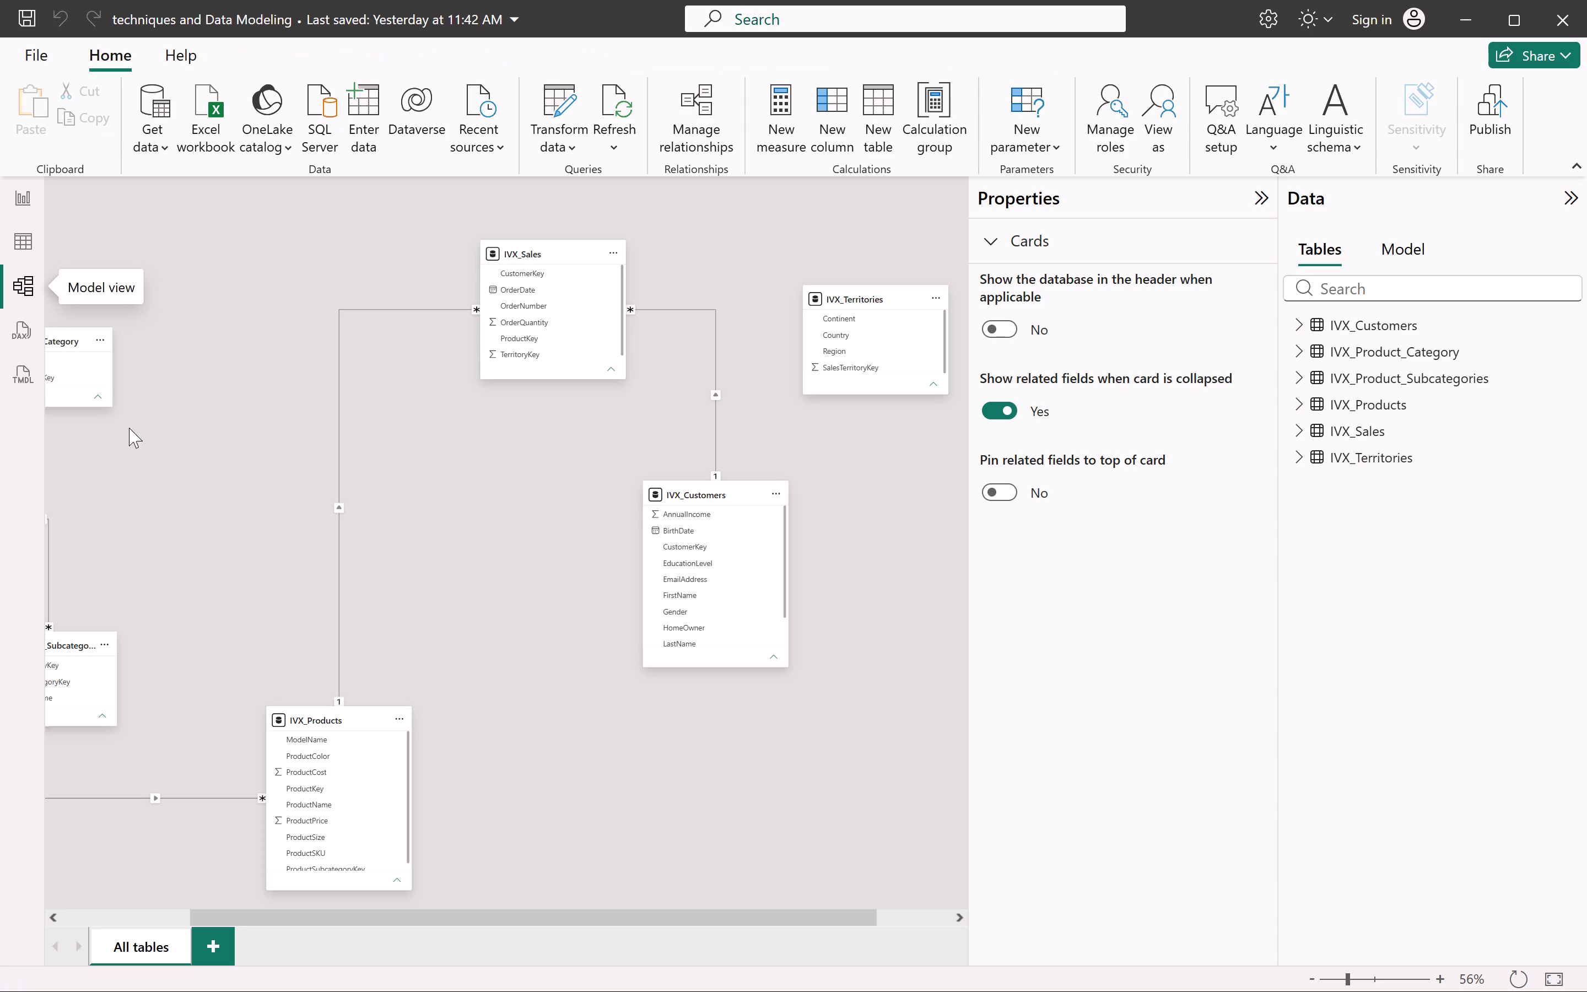
pyautogui.click(156, 470)
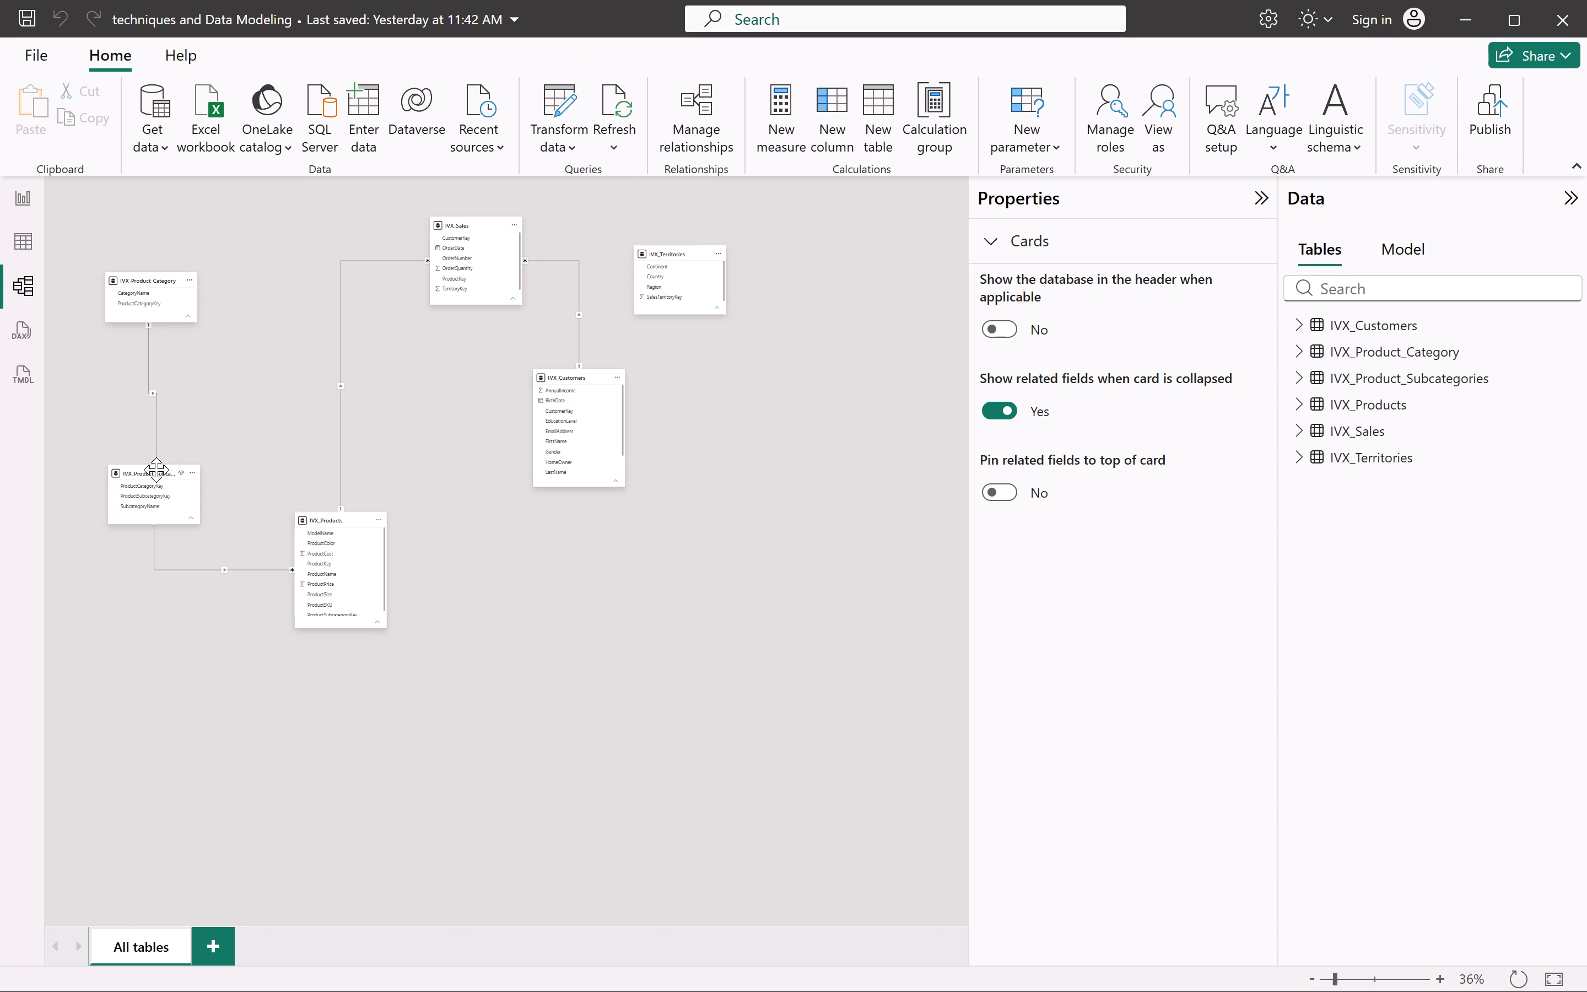
pyautogui.click(149, 392)
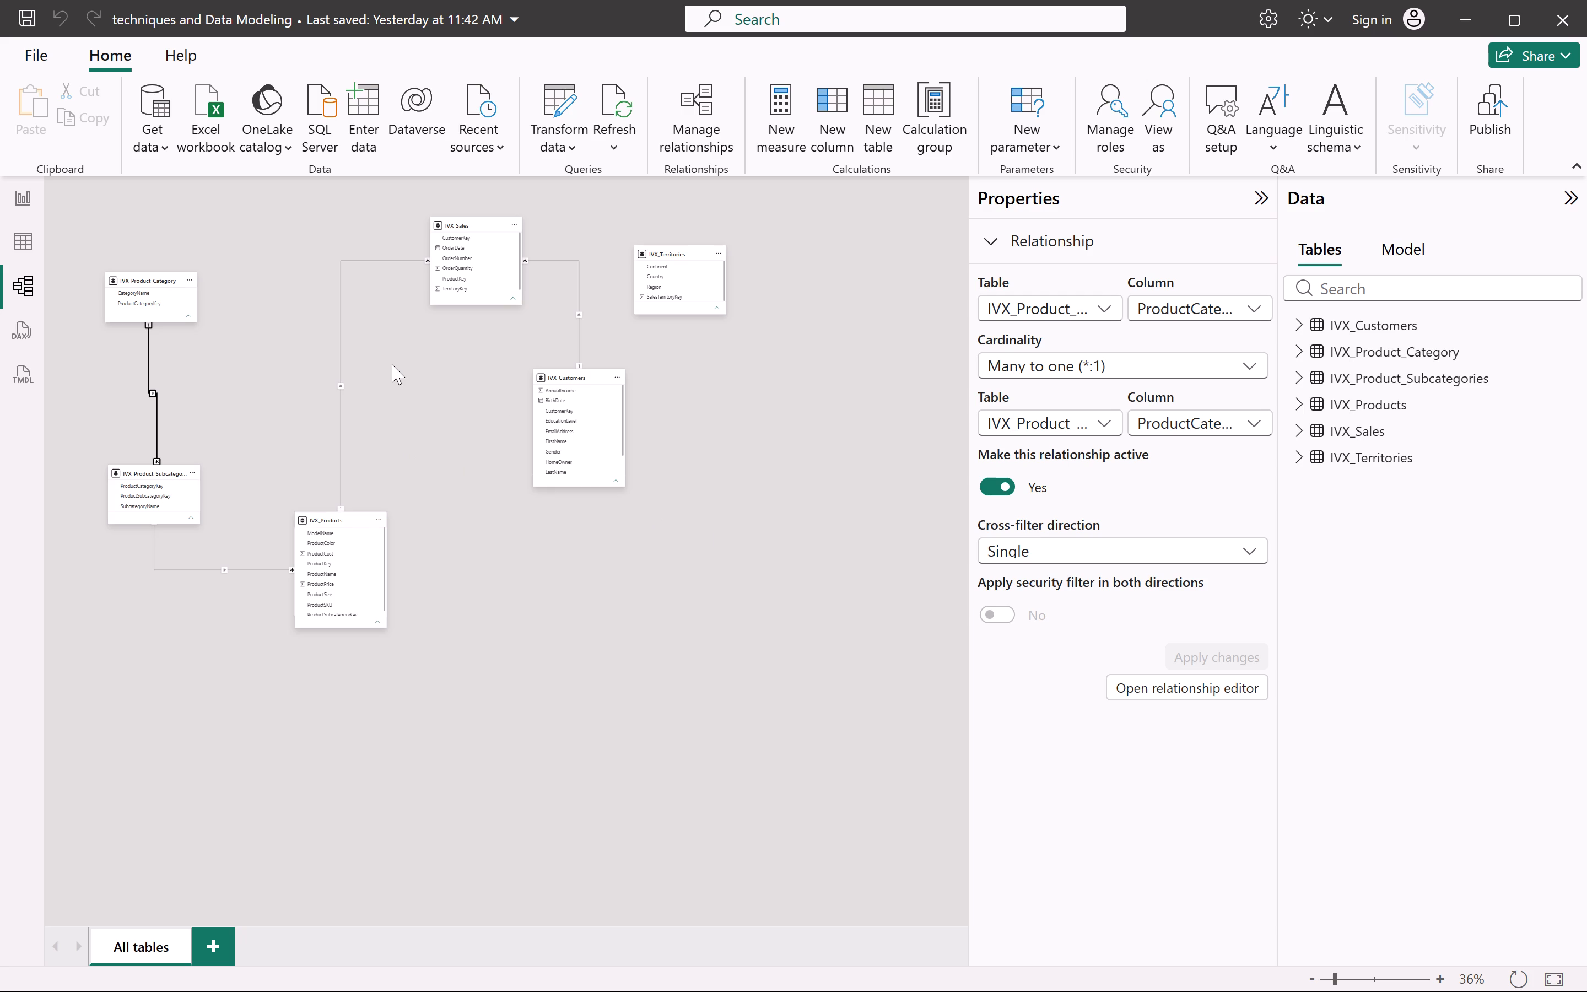
pyautogui.press('BackSpace')
pyautogui.click(147, 324)
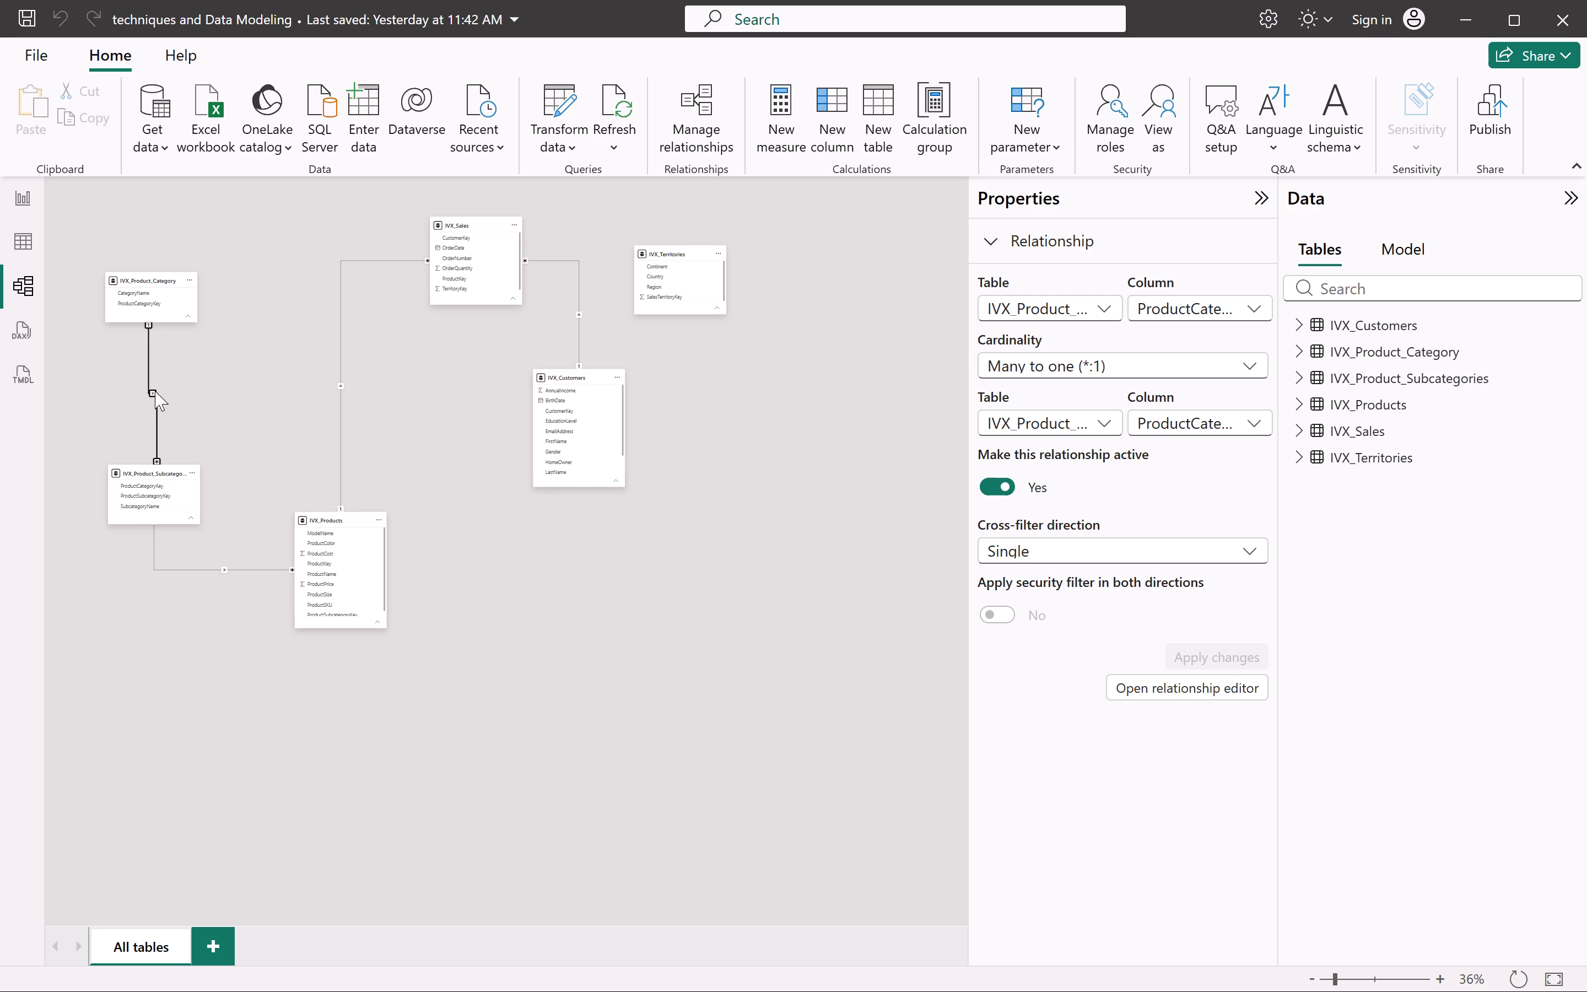
pyautogui.click(154, 394)
pyautogui.doubleClick(154, 394)
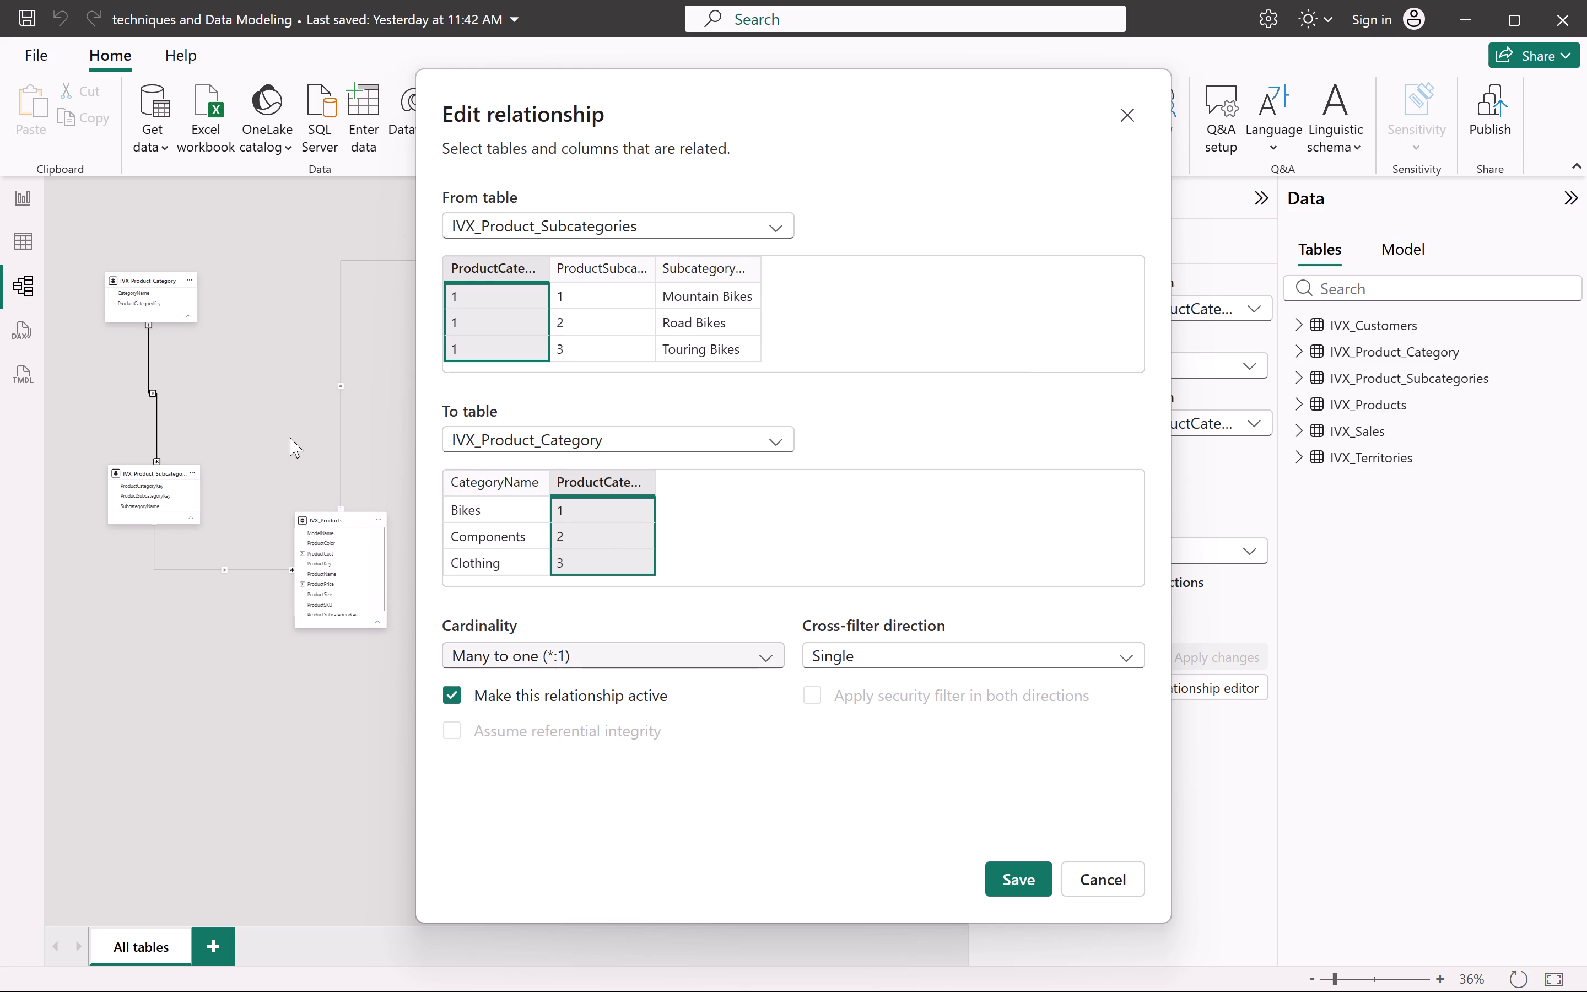
pyautogui.click(216, 380)
pyautogui.click(216, 380)
pyautogui.click(1130, 116)
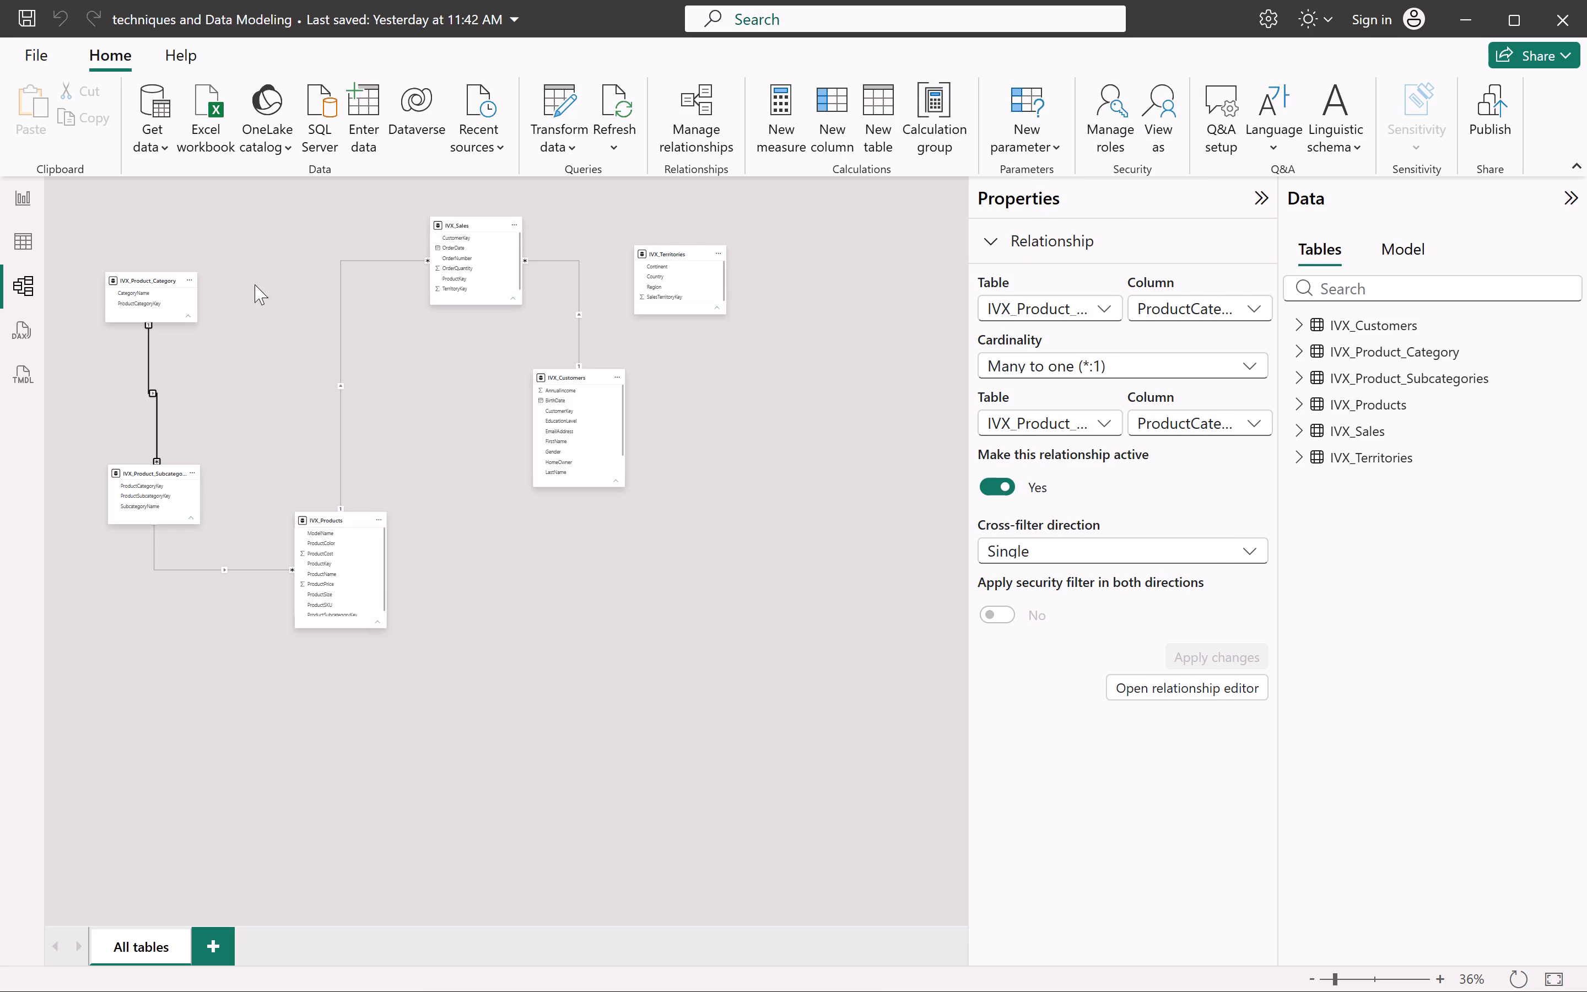
# Examine which key columns the relationship between IVX_Product_Category and IVX_Product_Subcategories connects, and view the properties of ProductCategoryKey in IVX_Product_Category.
pyautogui.click(145, 340)
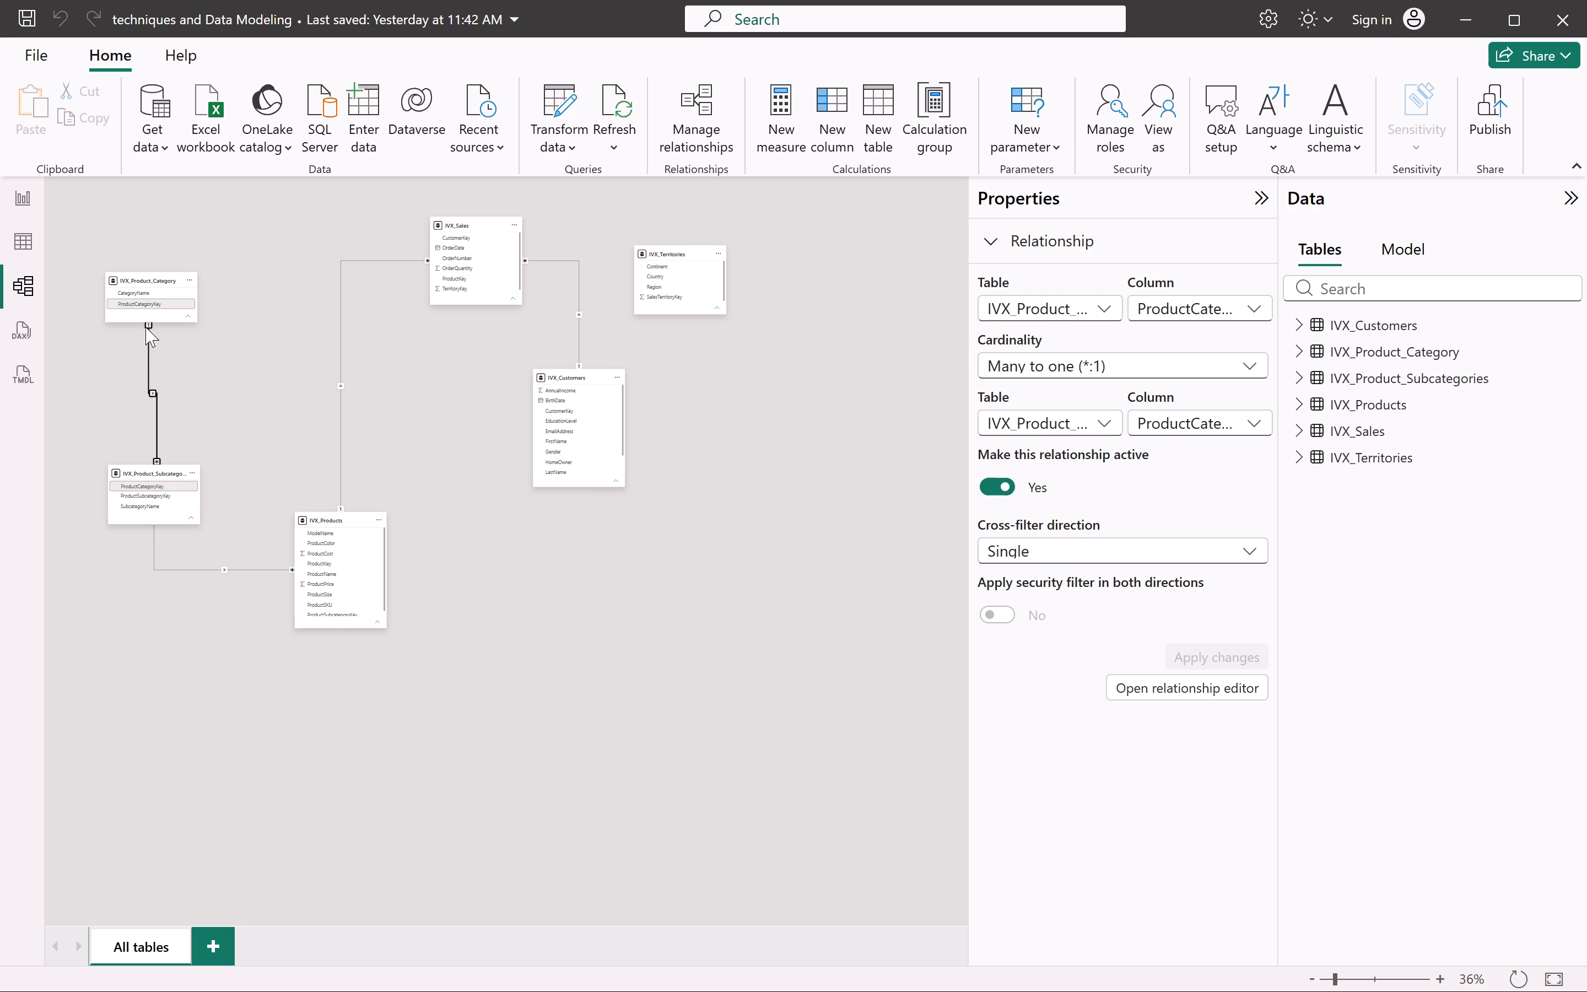
pyautogui.moveTo(145, 326); pyautogui.dragTo(144, 398)
pyautogui.click(155, 433)
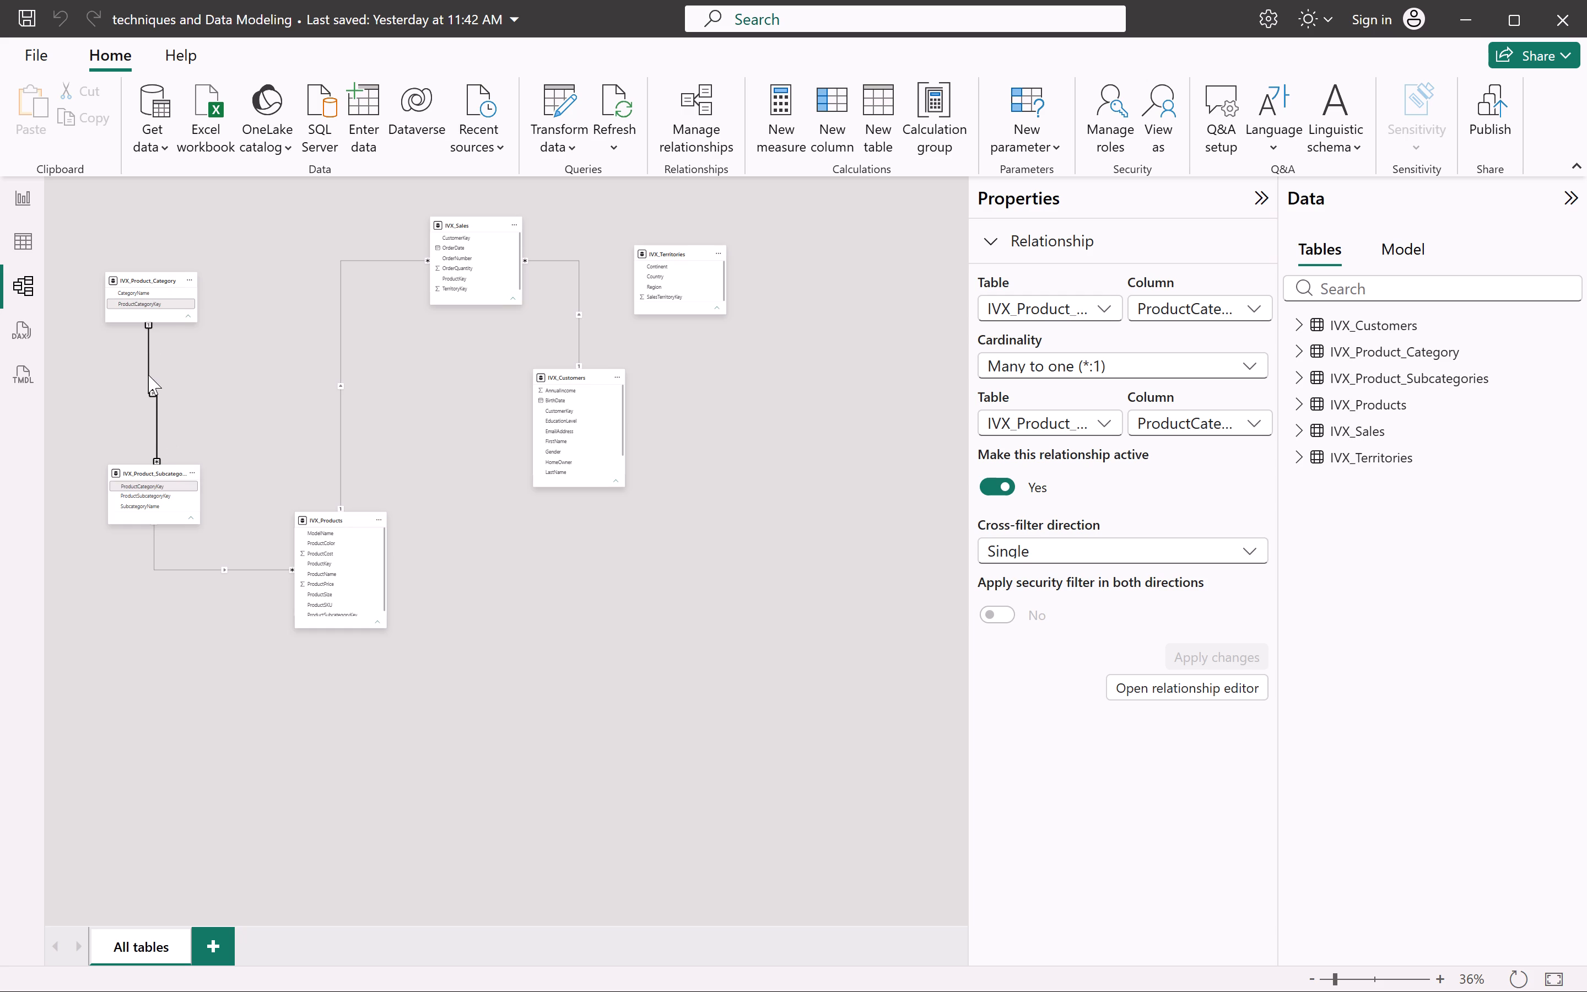
pyautogui.scroll(-1, 144, 330)
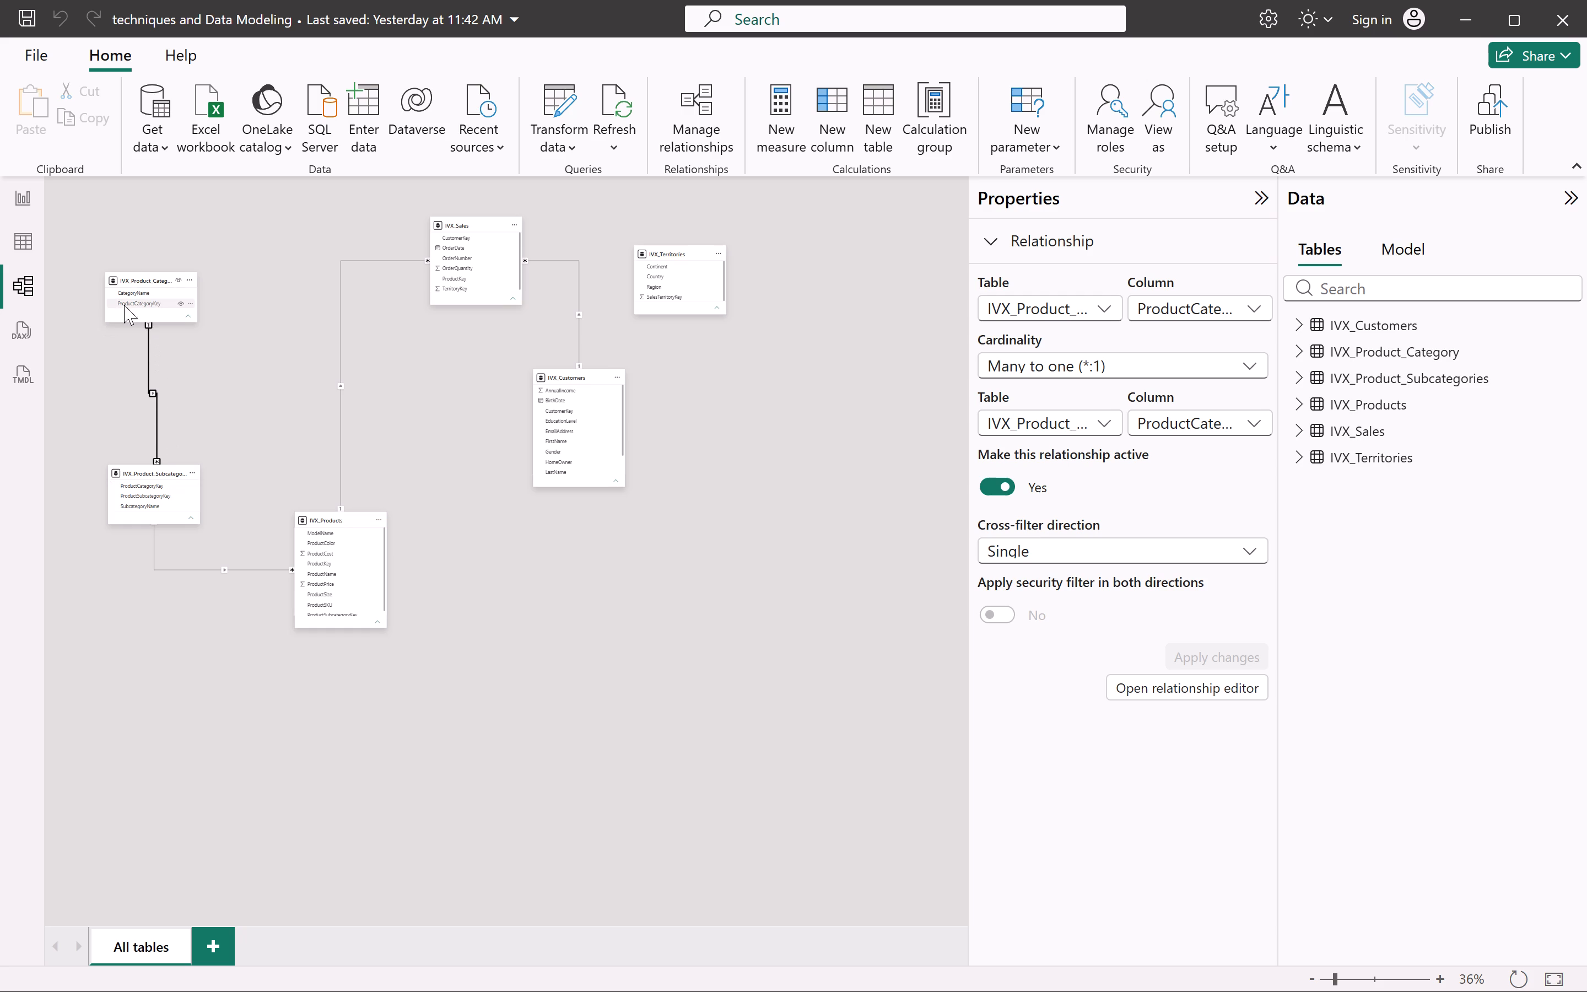
pyautogui.click(132, 300)
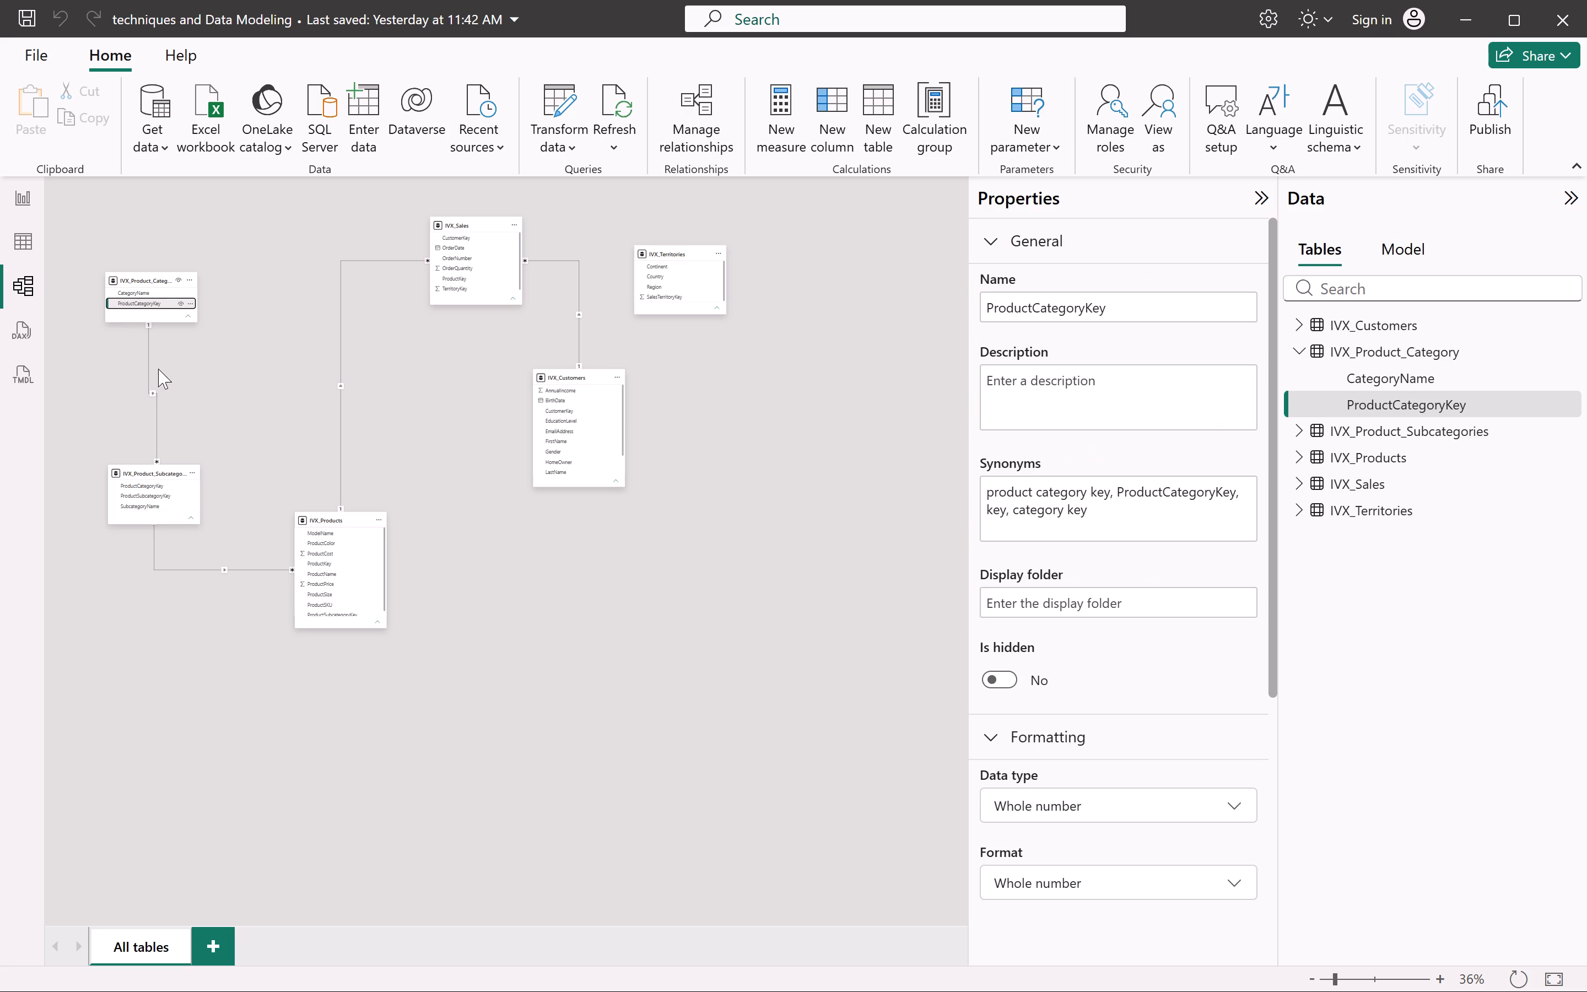
pyautogui.click(153, 395)
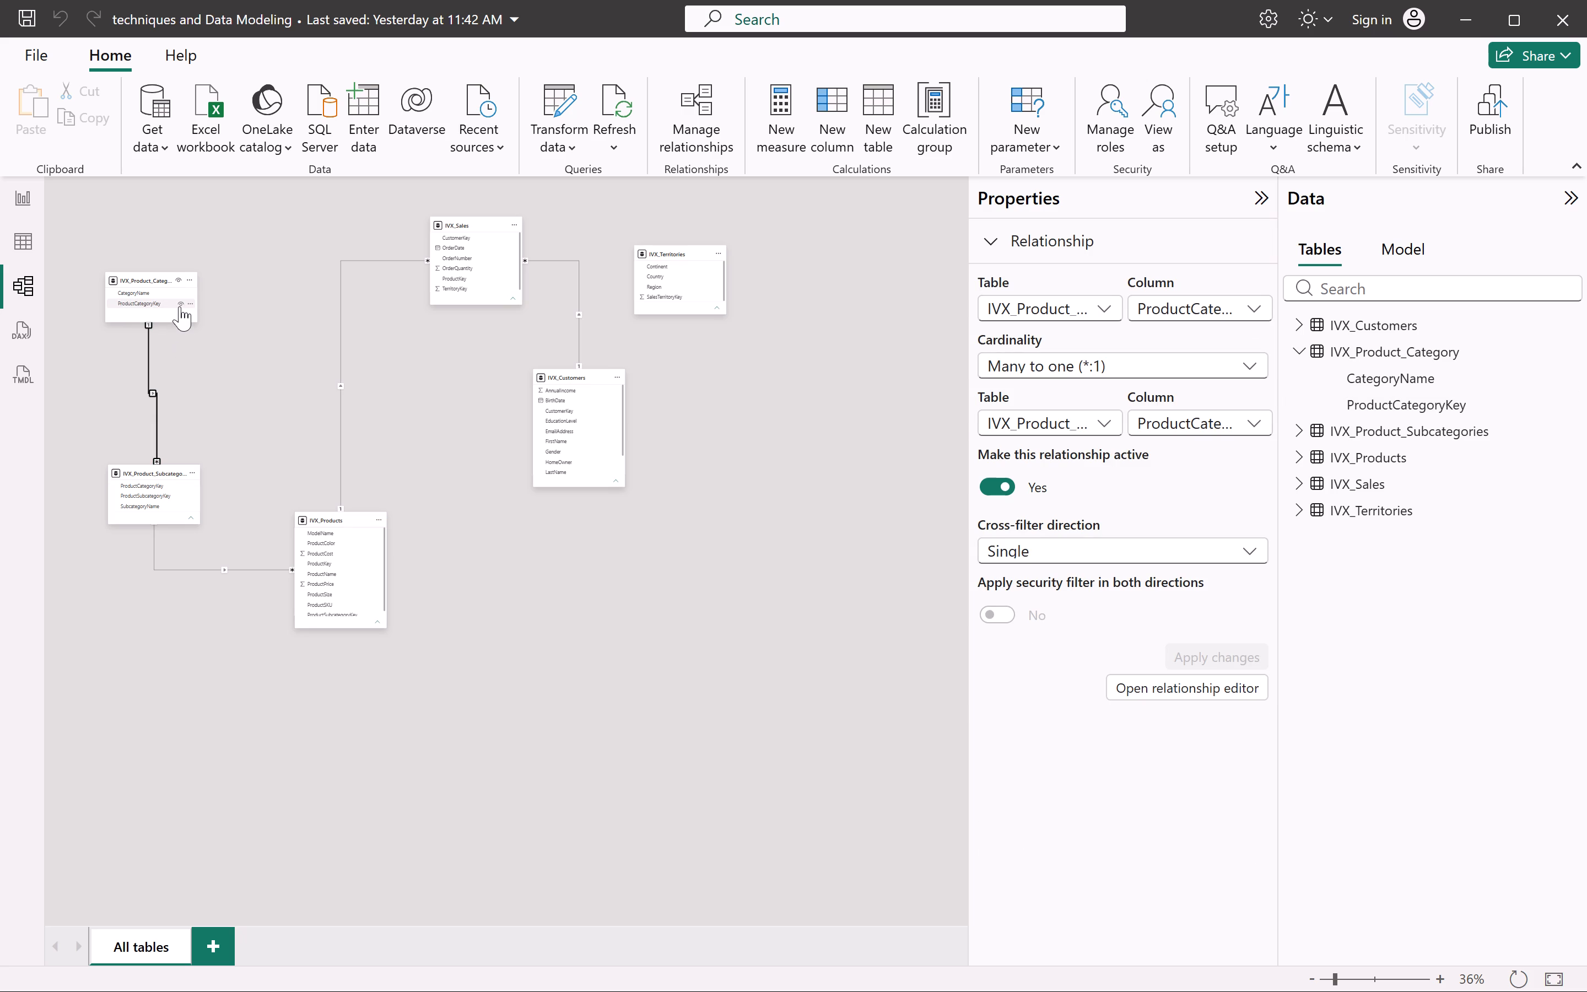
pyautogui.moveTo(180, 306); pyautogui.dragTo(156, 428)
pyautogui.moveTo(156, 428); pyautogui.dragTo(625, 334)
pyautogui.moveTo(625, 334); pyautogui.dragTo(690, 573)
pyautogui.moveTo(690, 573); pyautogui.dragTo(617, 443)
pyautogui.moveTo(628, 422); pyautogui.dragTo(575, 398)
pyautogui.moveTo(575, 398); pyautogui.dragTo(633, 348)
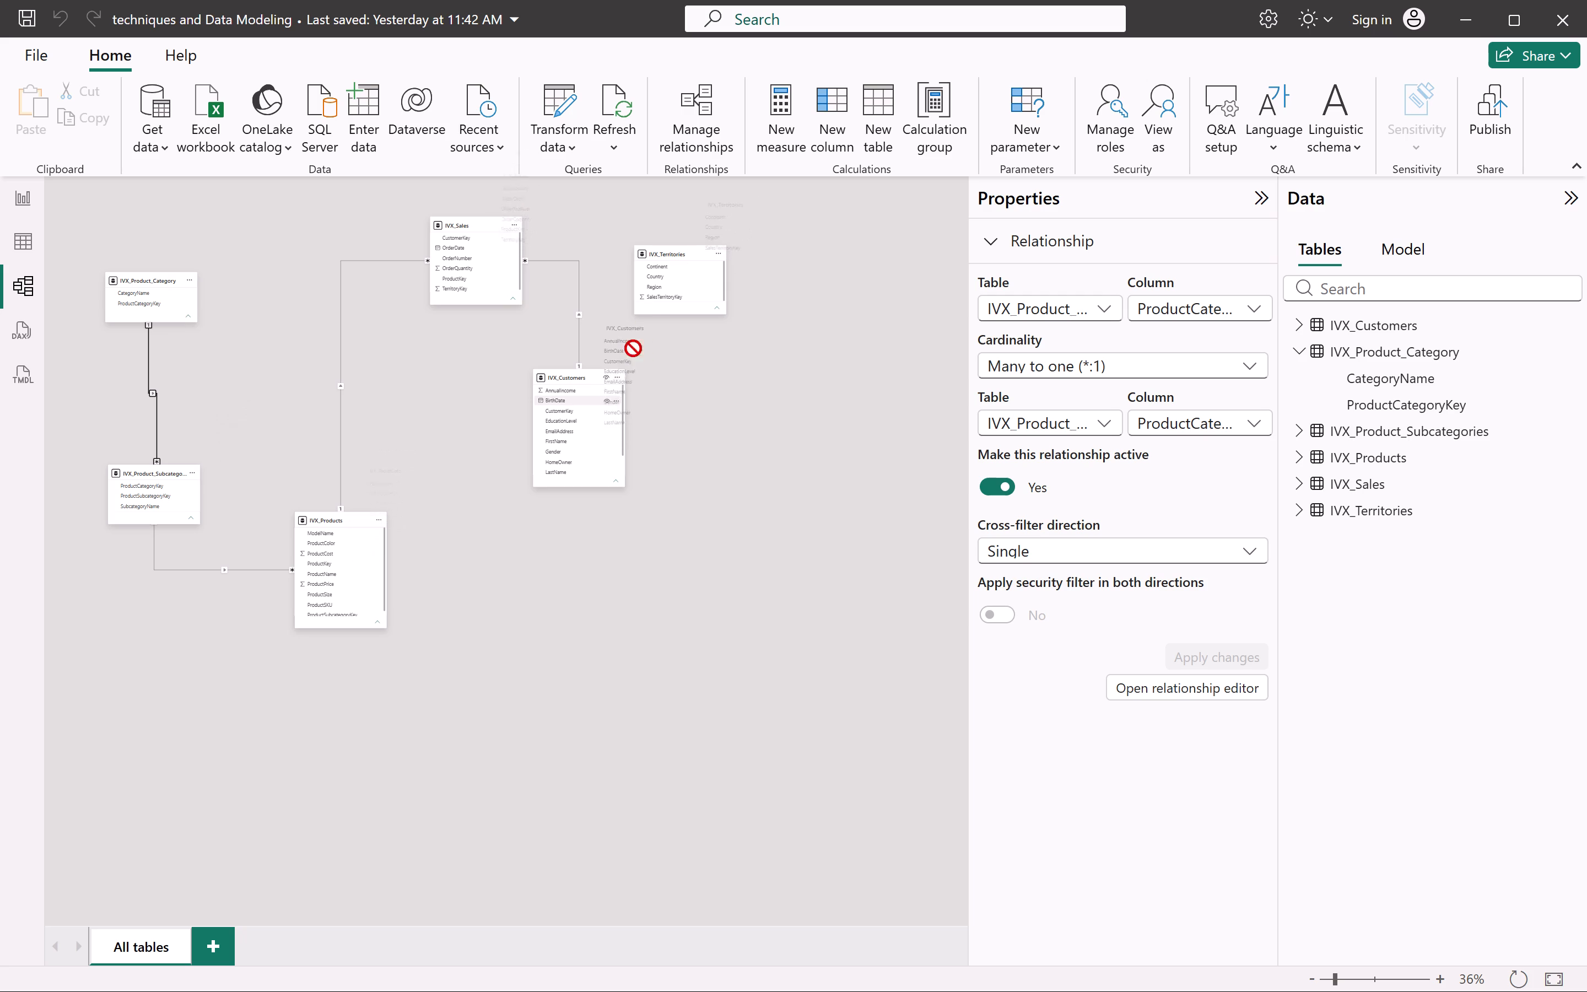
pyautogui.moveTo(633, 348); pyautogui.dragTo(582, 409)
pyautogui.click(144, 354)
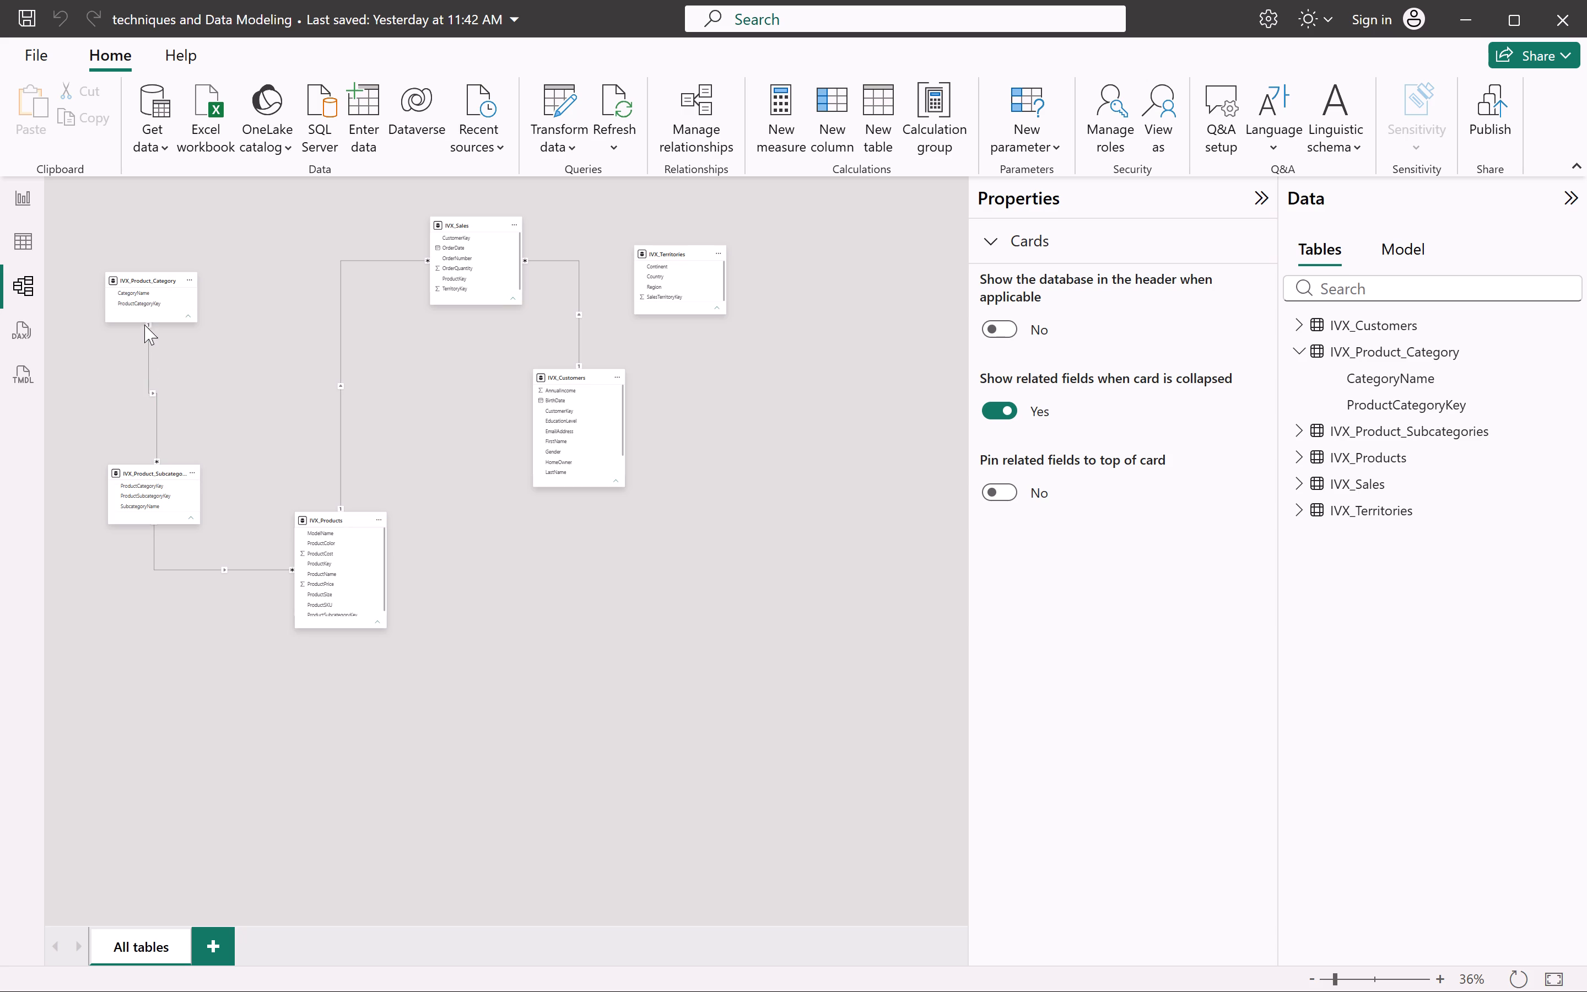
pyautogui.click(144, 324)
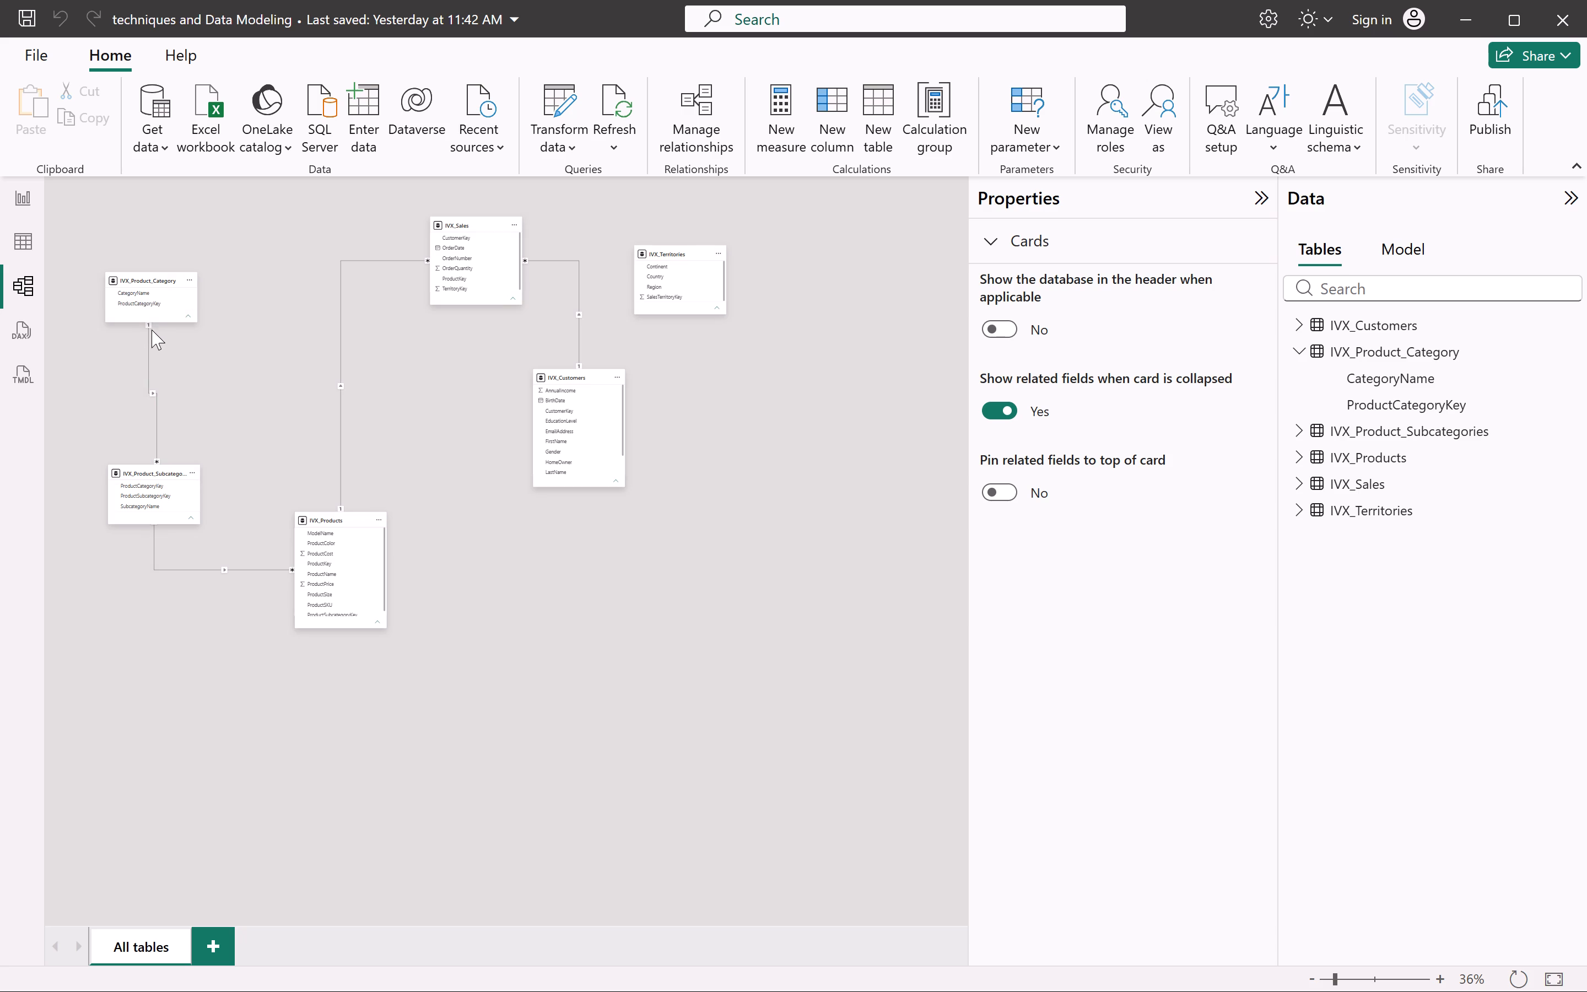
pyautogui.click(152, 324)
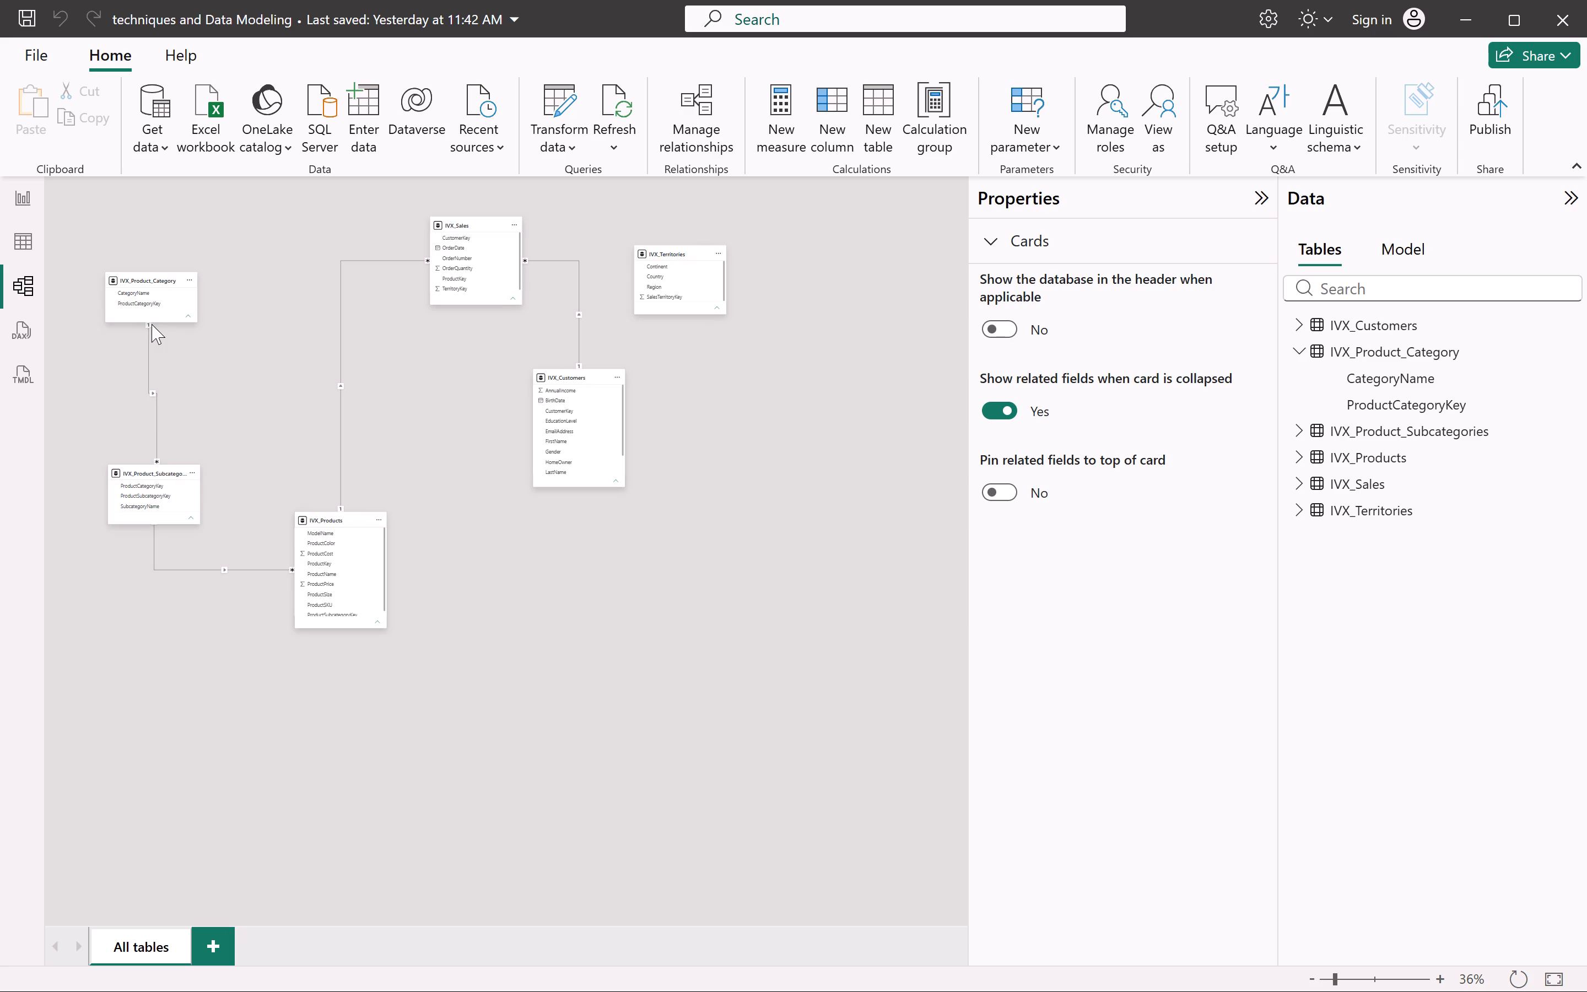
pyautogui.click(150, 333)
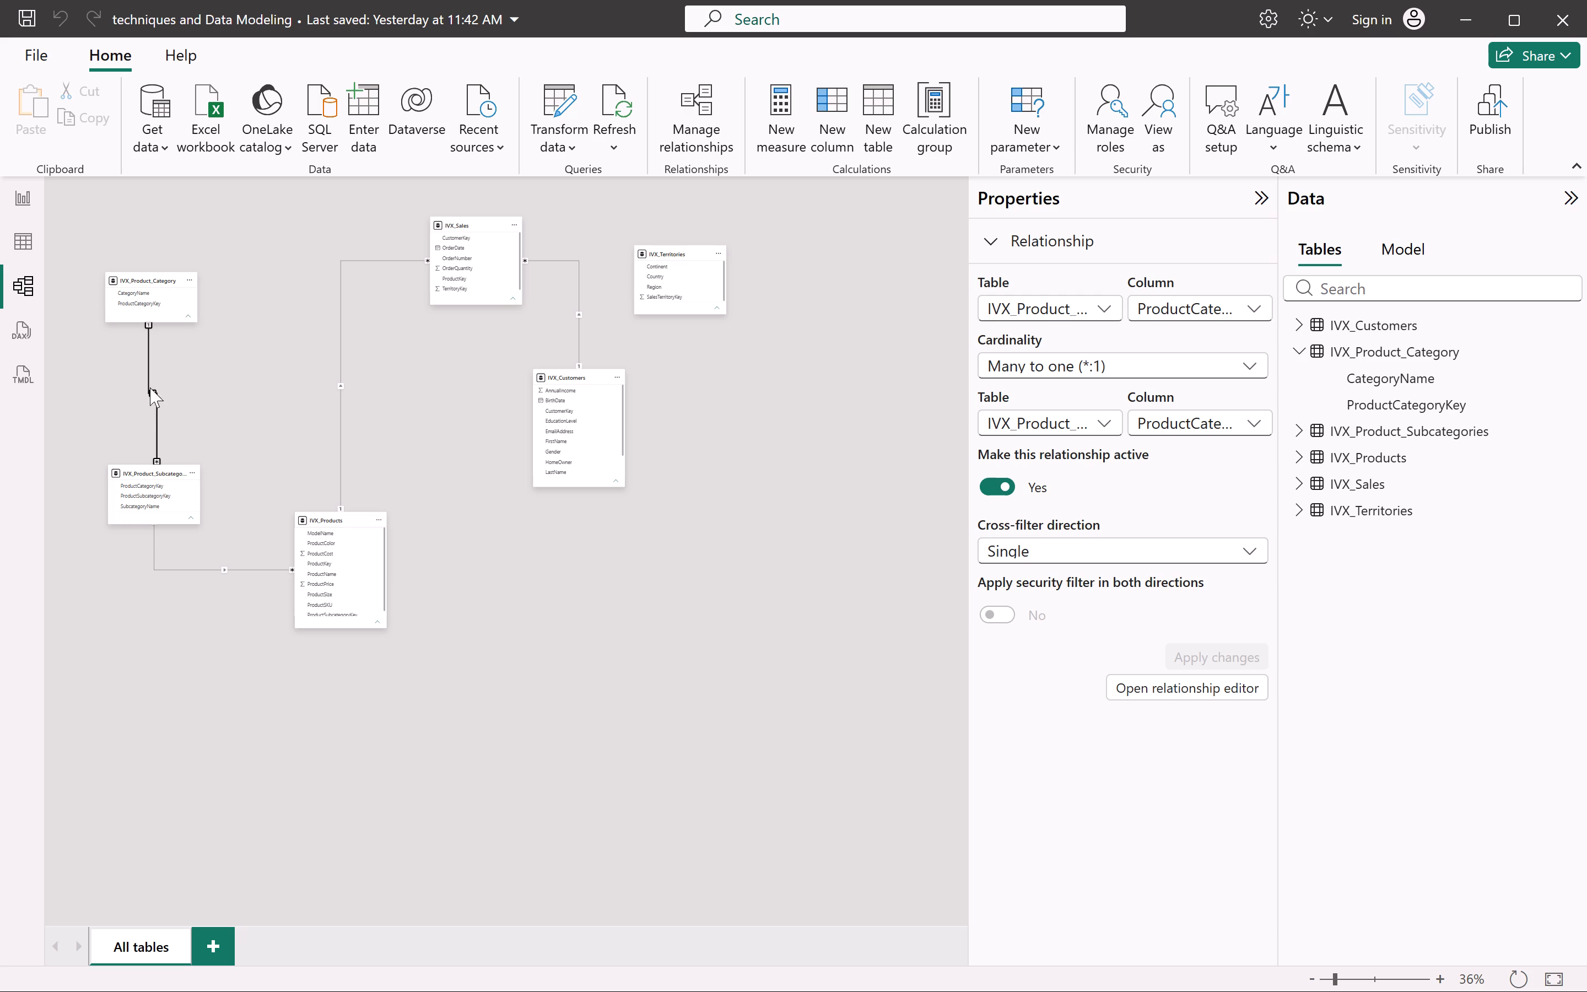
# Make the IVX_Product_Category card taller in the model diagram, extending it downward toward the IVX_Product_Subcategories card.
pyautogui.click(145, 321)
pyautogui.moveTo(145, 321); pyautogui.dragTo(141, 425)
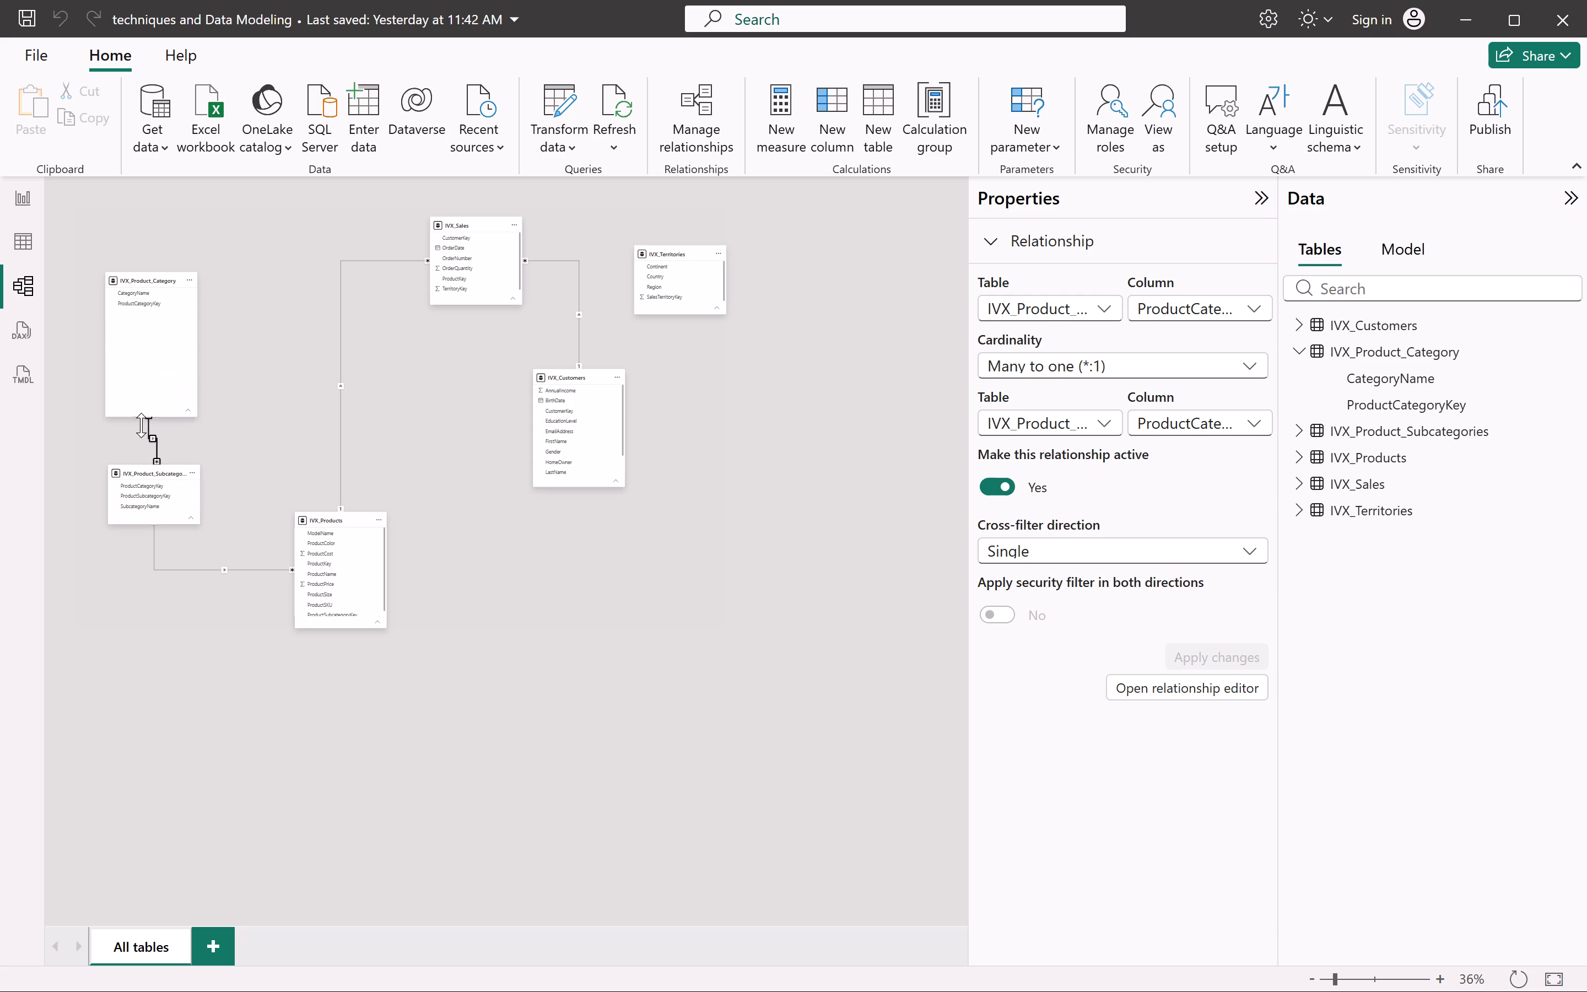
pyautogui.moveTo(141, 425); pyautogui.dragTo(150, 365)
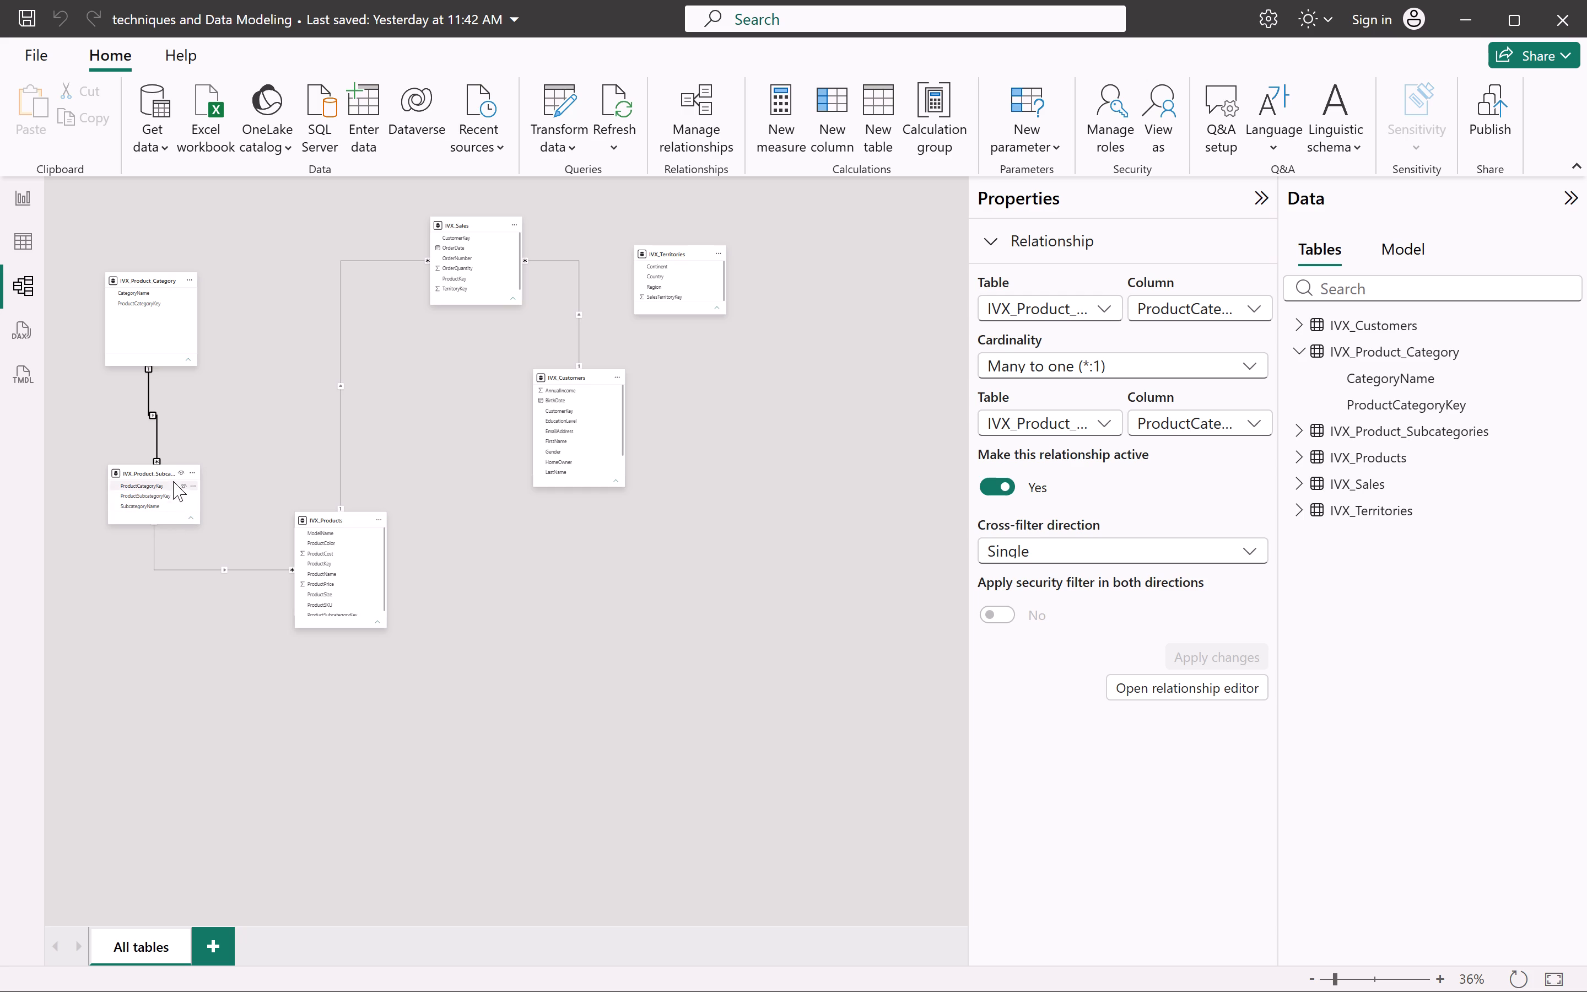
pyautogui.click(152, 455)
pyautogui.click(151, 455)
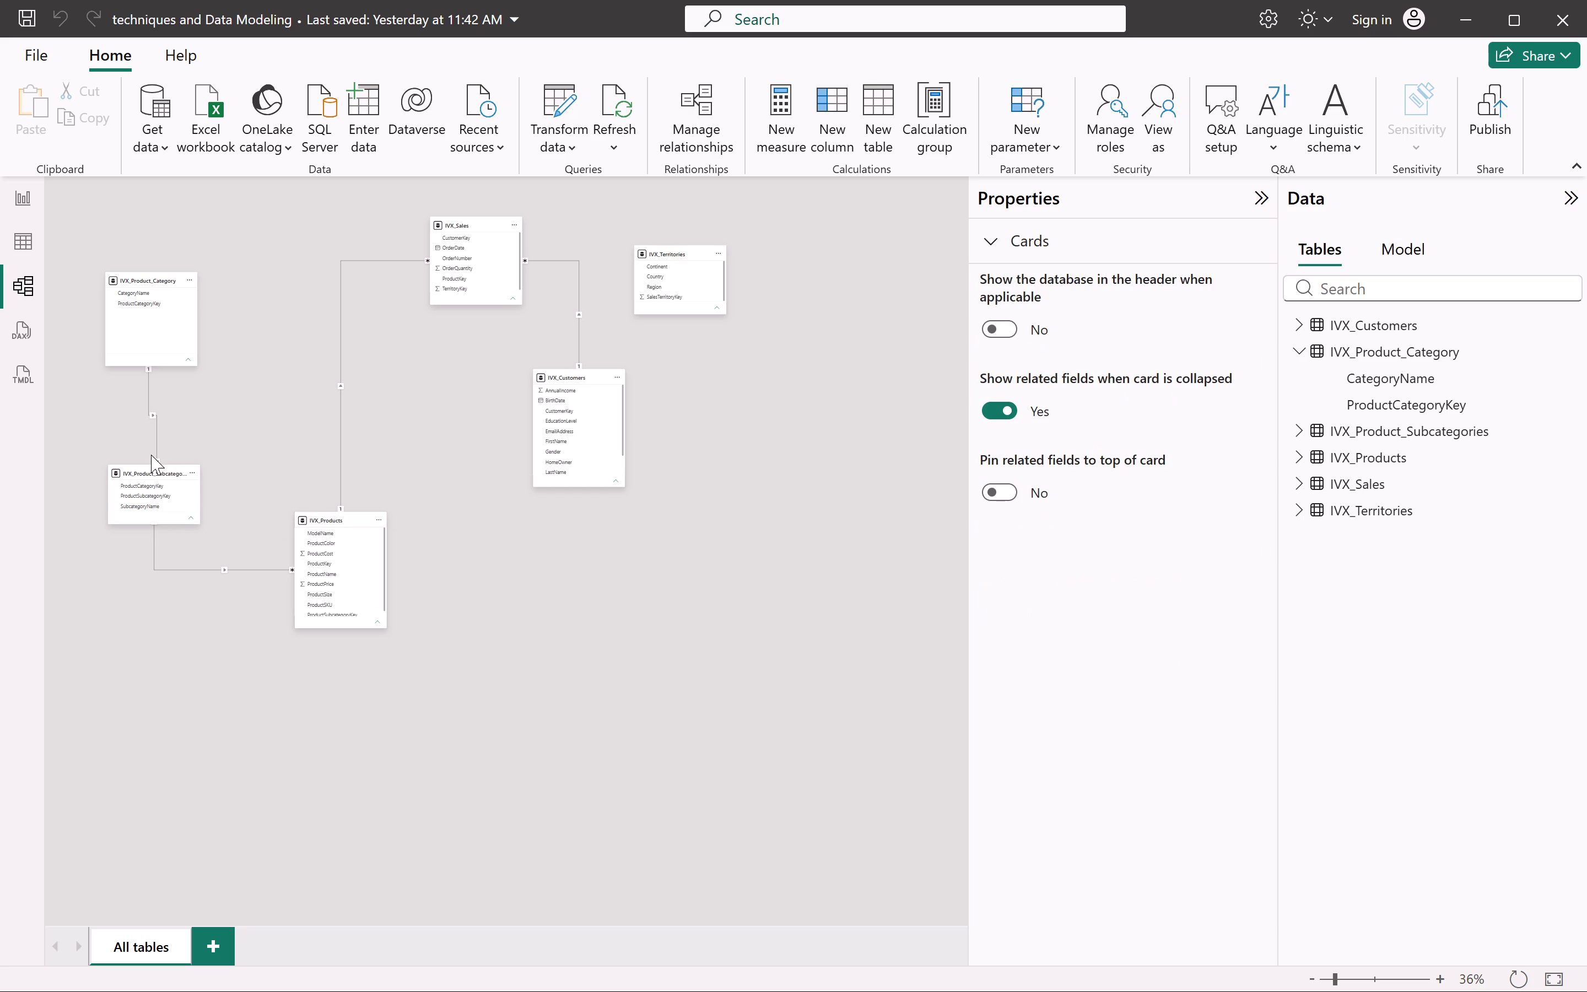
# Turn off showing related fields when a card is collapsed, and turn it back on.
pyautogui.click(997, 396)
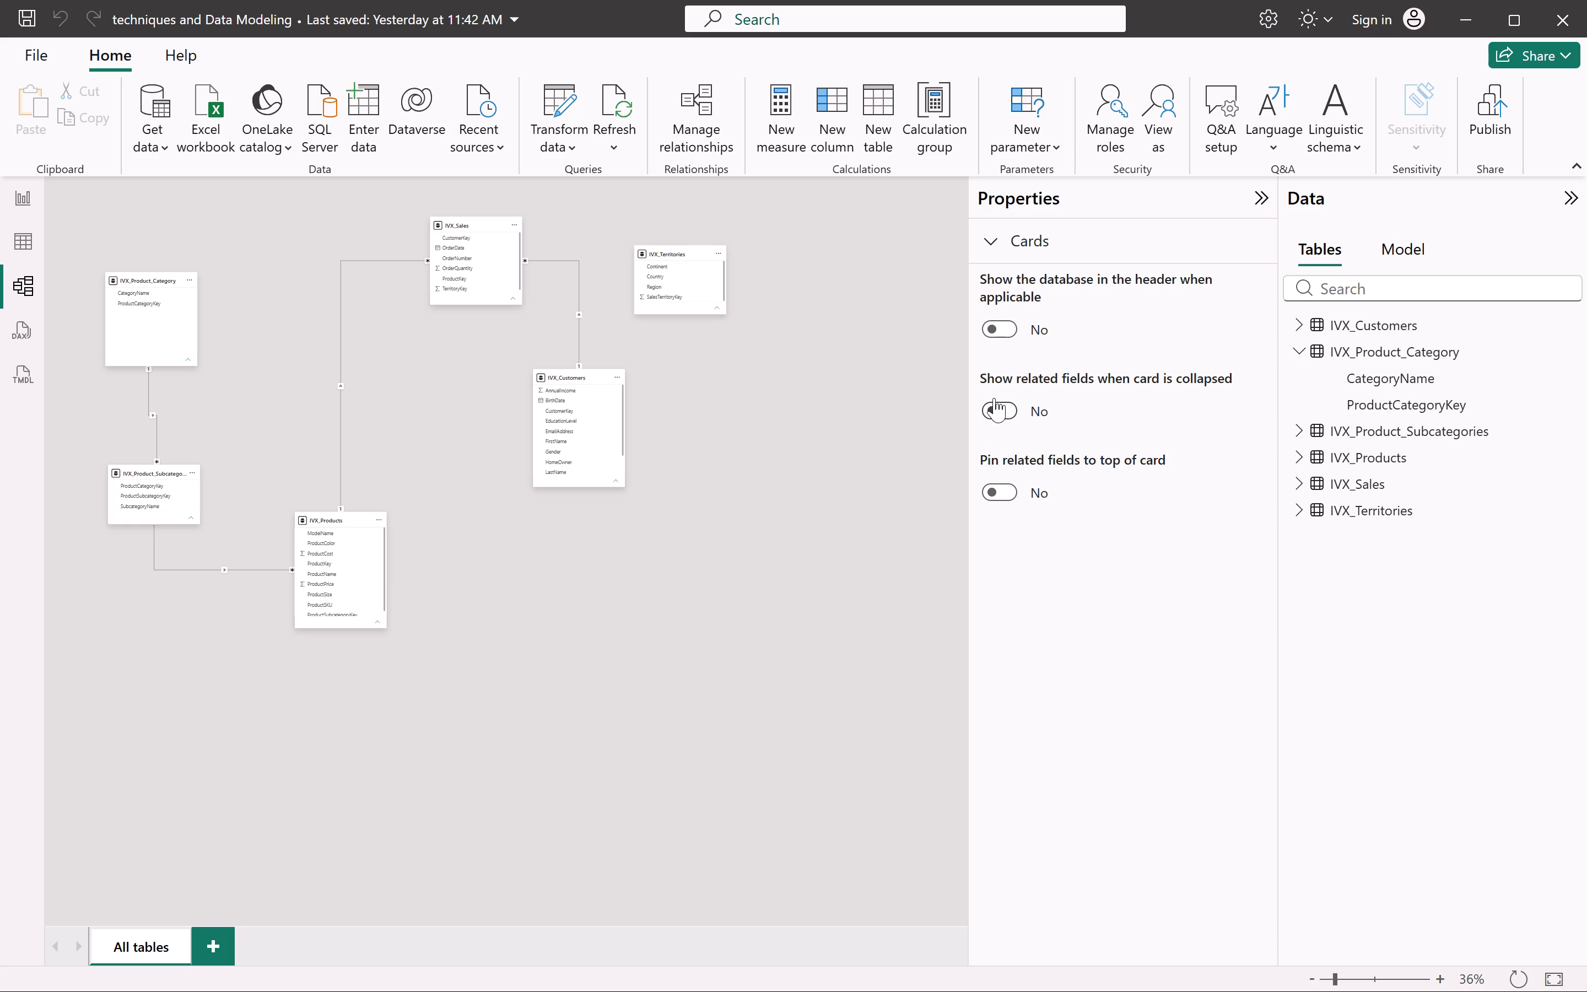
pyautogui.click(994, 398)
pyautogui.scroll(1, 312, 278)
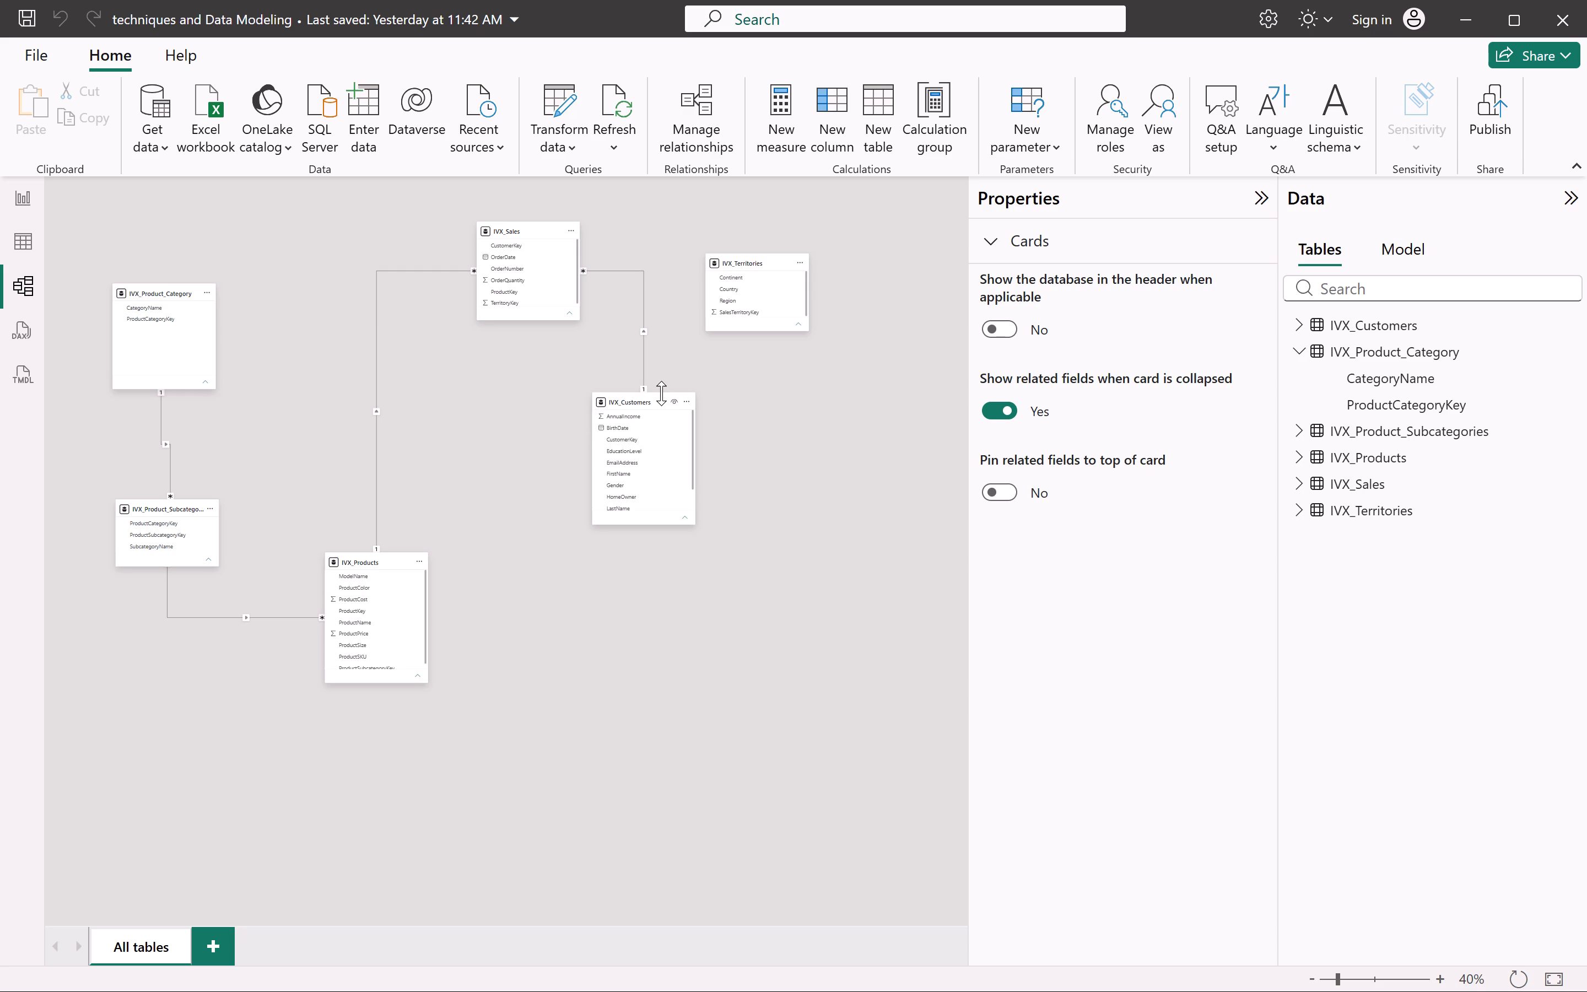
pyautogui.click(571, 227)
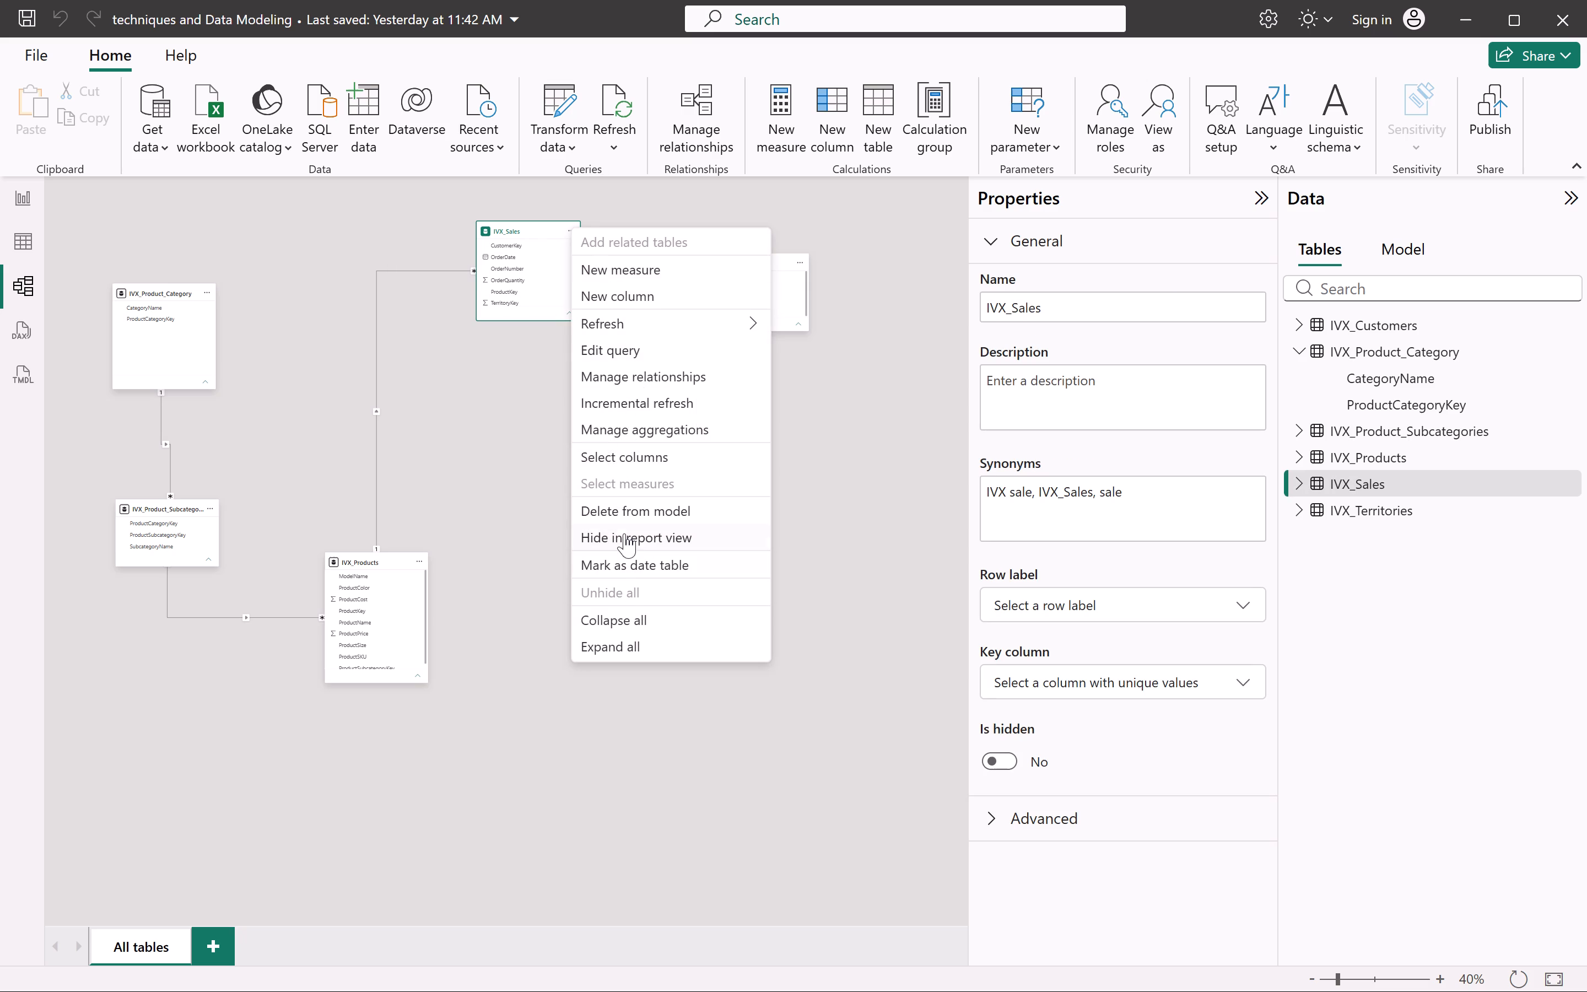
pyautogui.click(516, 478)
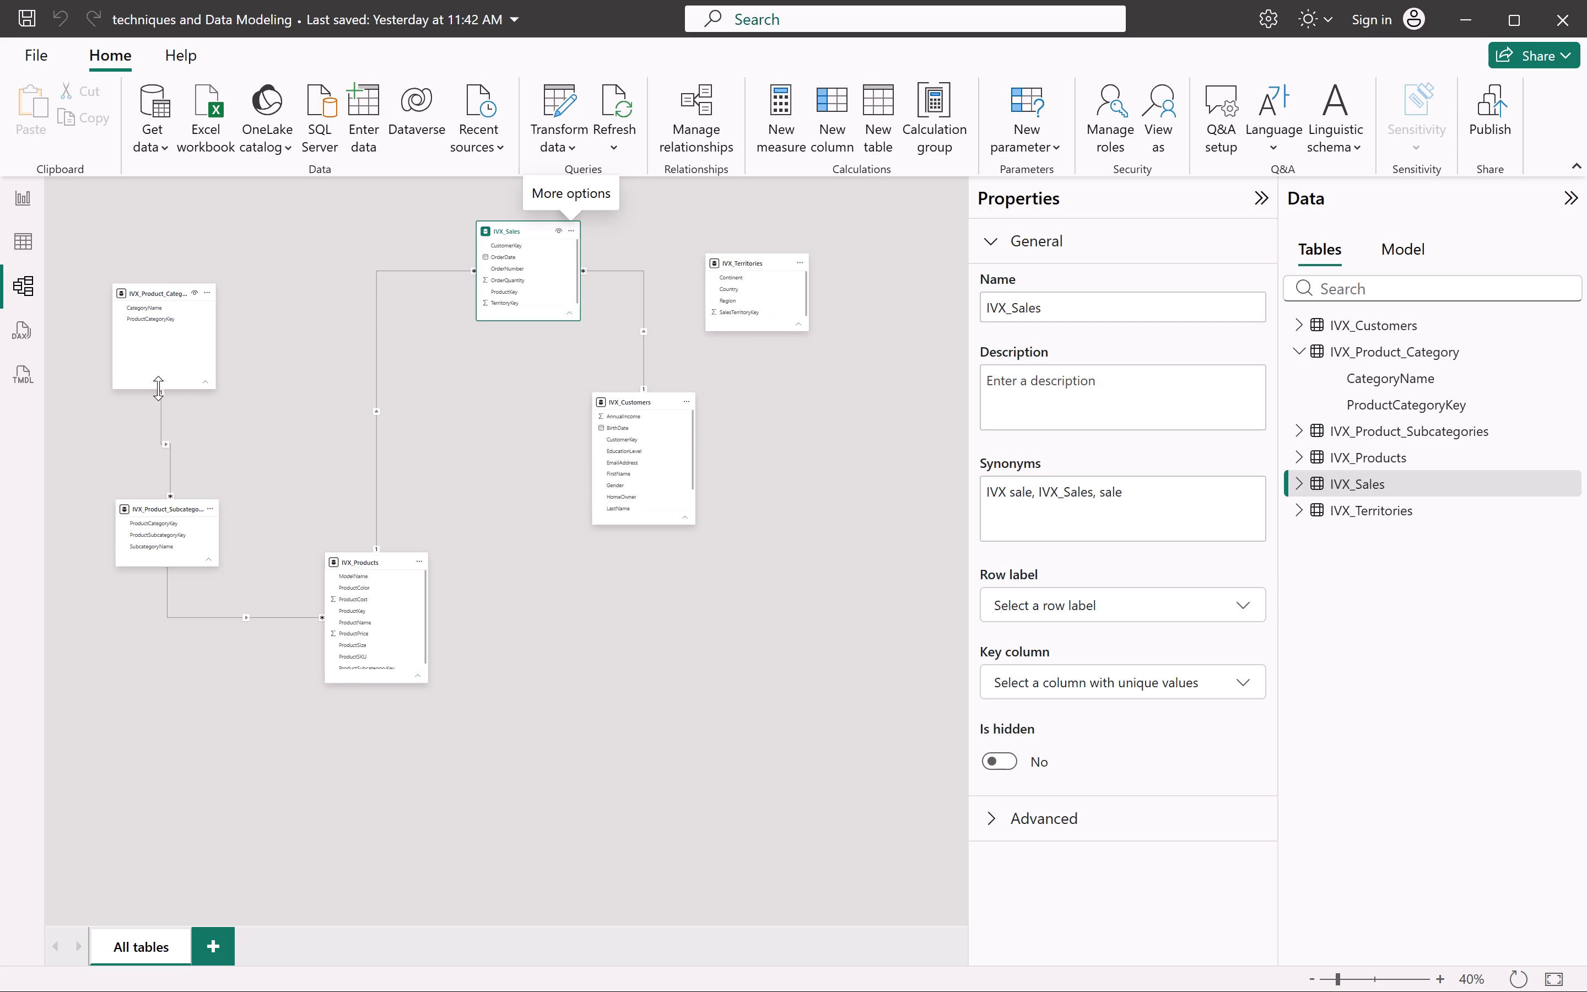
# Shorten the IVX_Product_Category card in the model diagram so it fits closely around its two fields.
pyautogui.moveTo(158, 388); pyautogui.dragTo(164, 334)
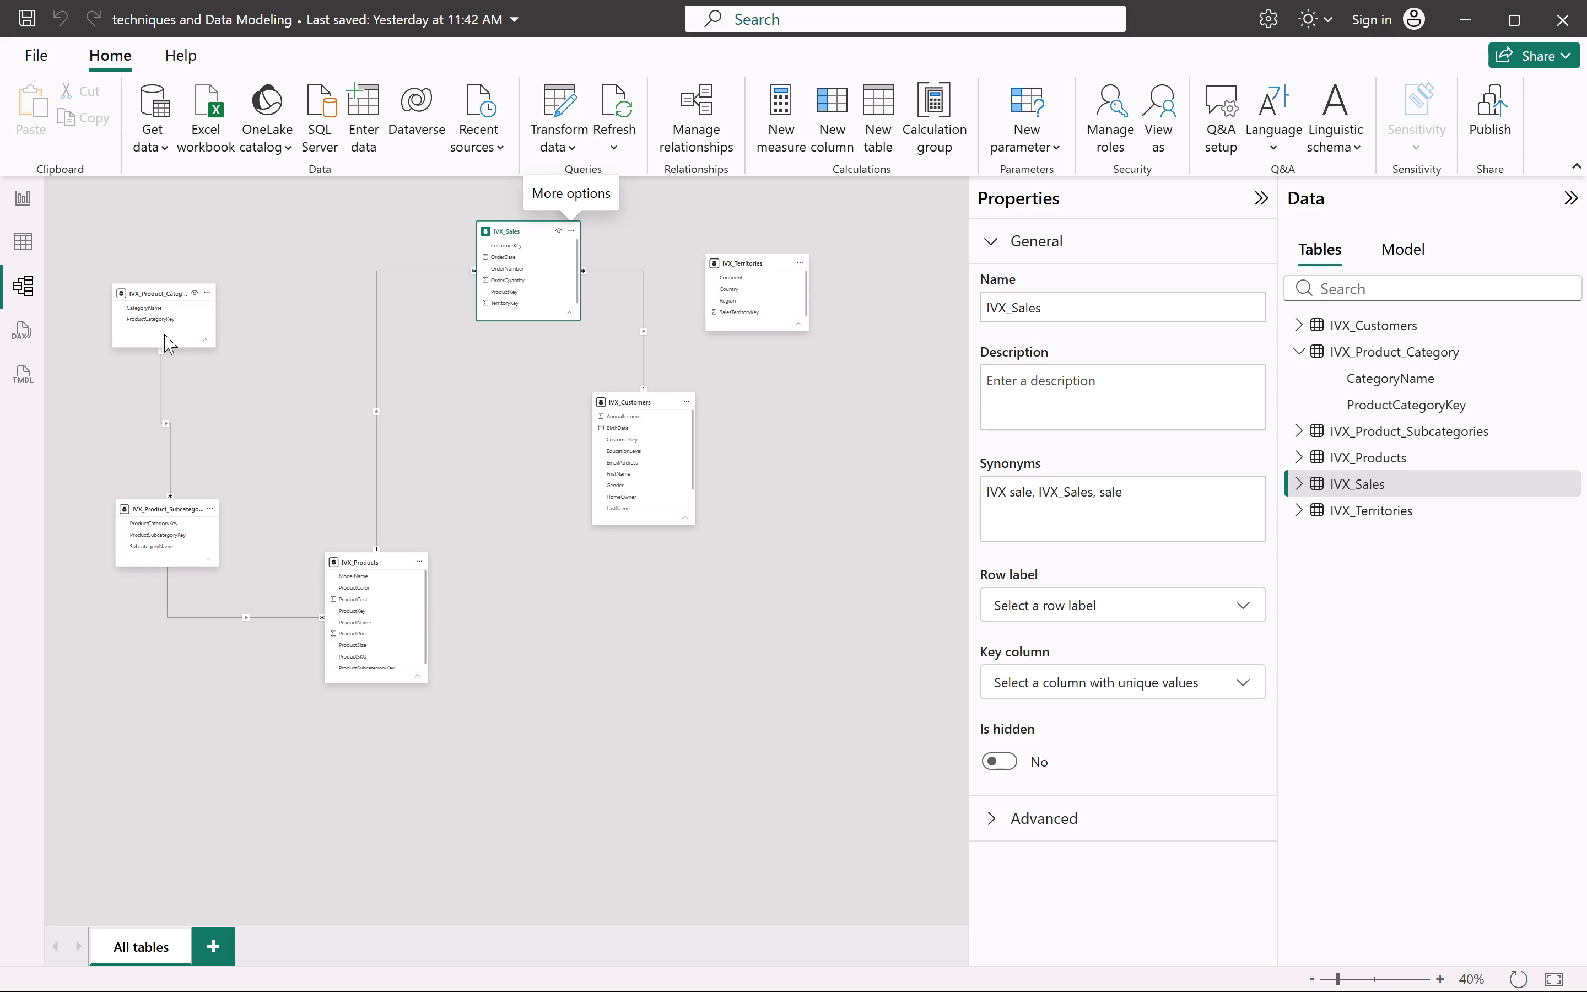
# Deactivate the relationship between IVX_Product_Subcategories and IVX_Product_Category and save the change.
pyautogui.click(161, 352)
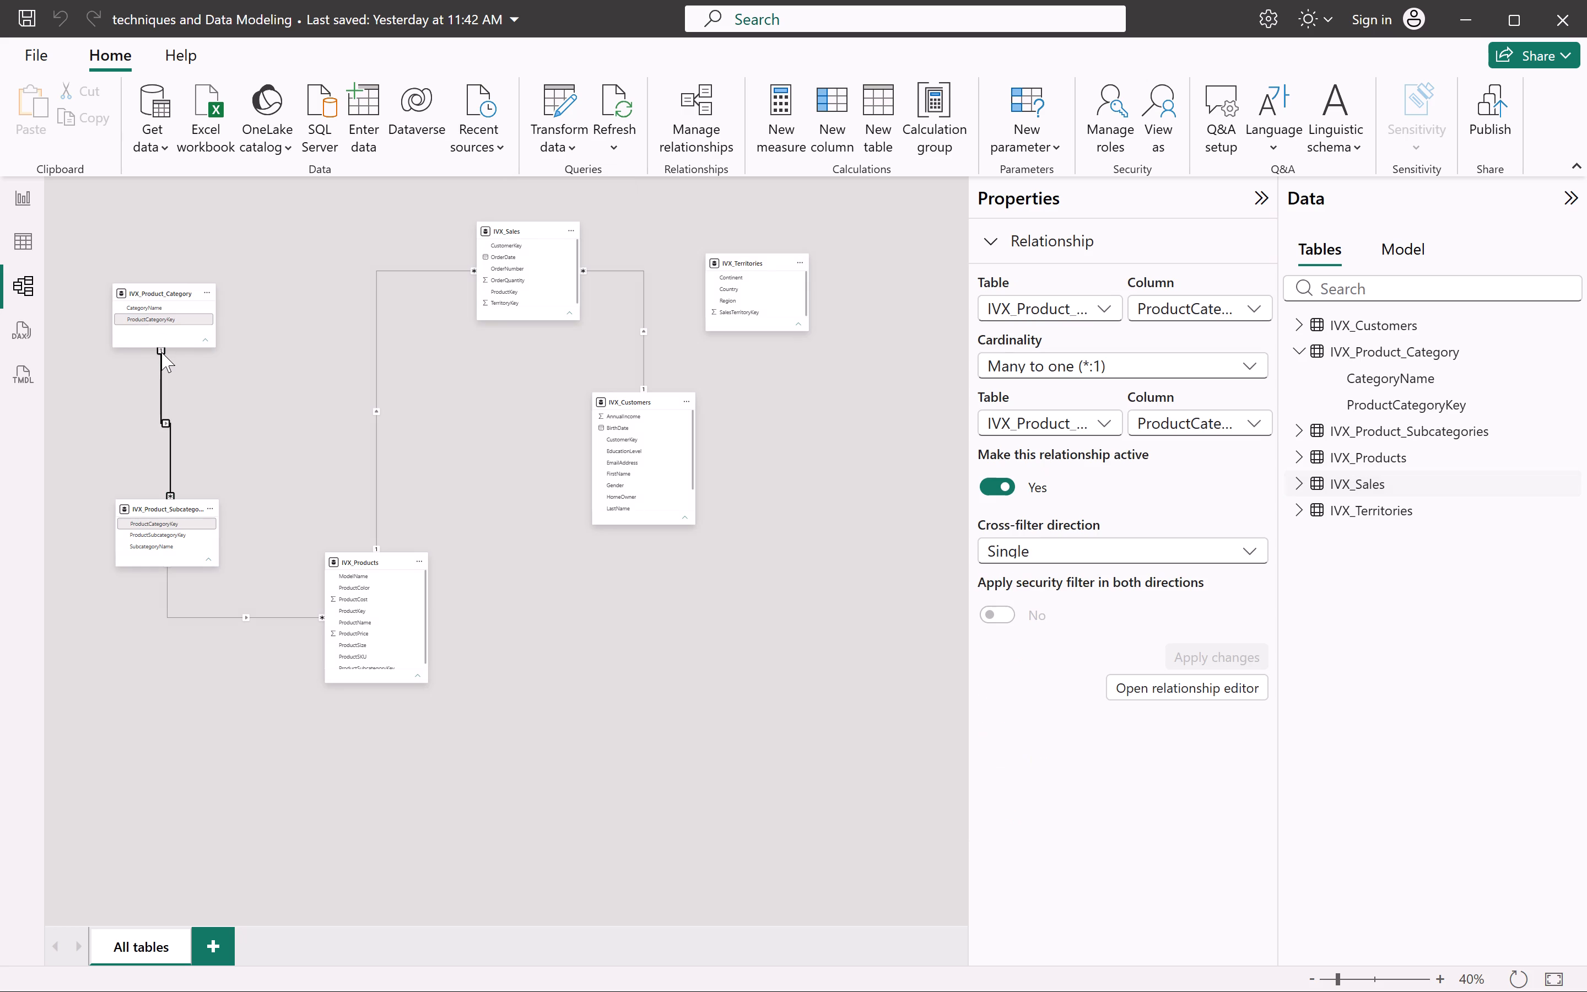
pyautogui.click(161, 352)
pyautogui.click(161, 352)
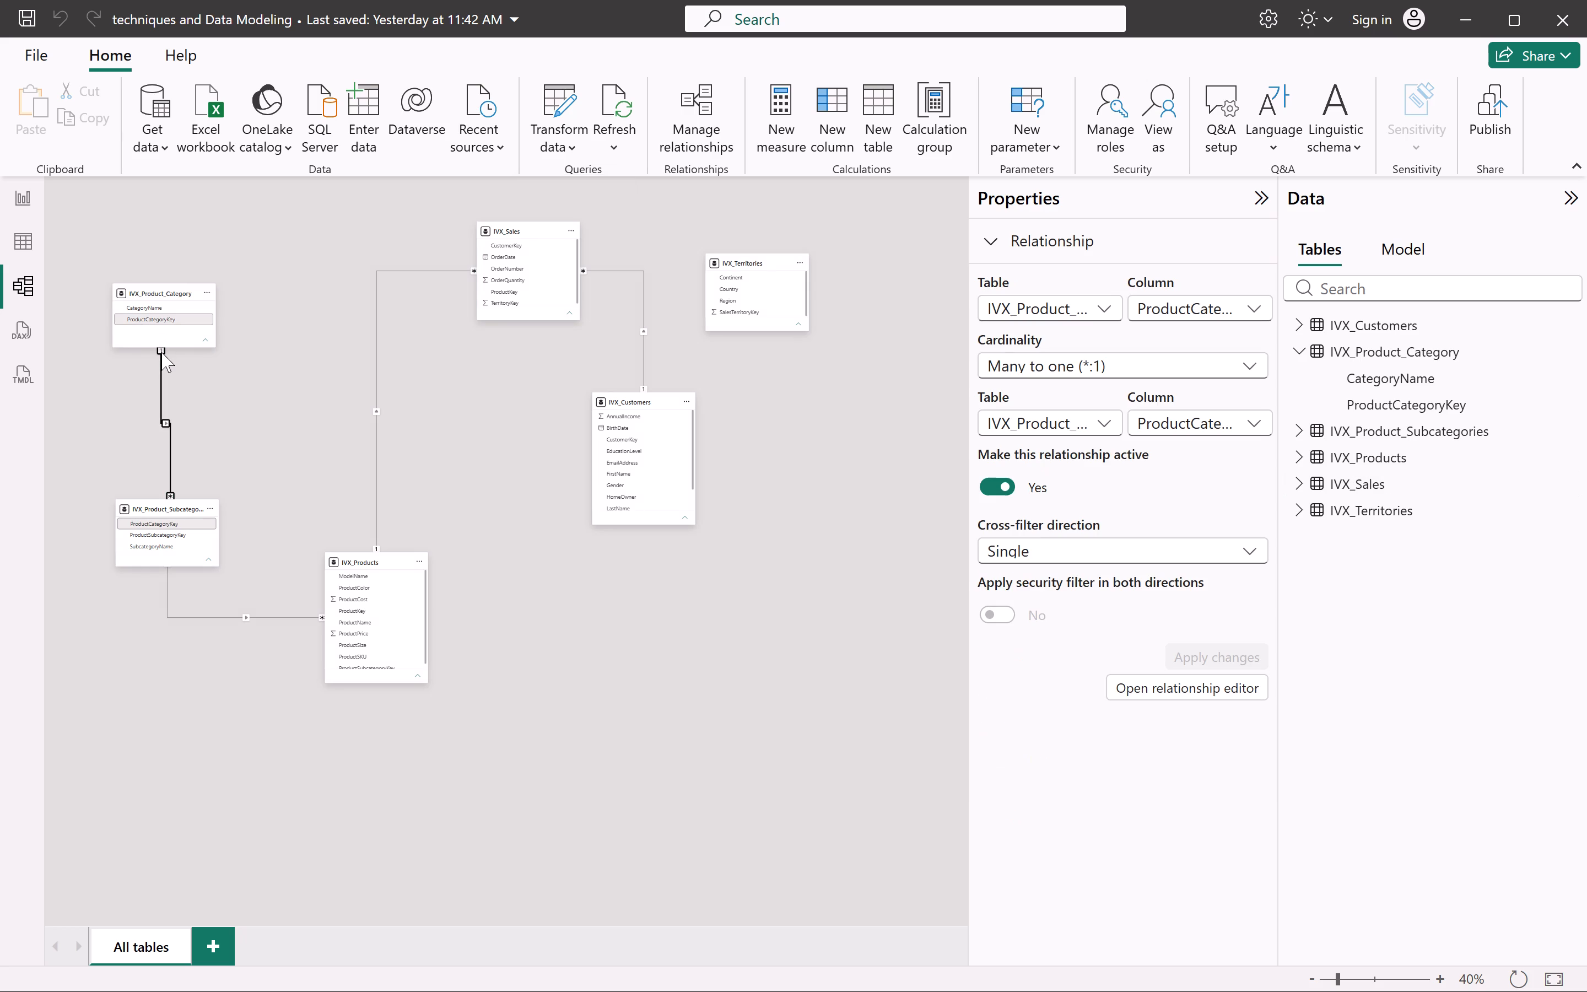
pyautogui.tripleClick(161, 352)
pyautogui.doubleClick(161, 352)
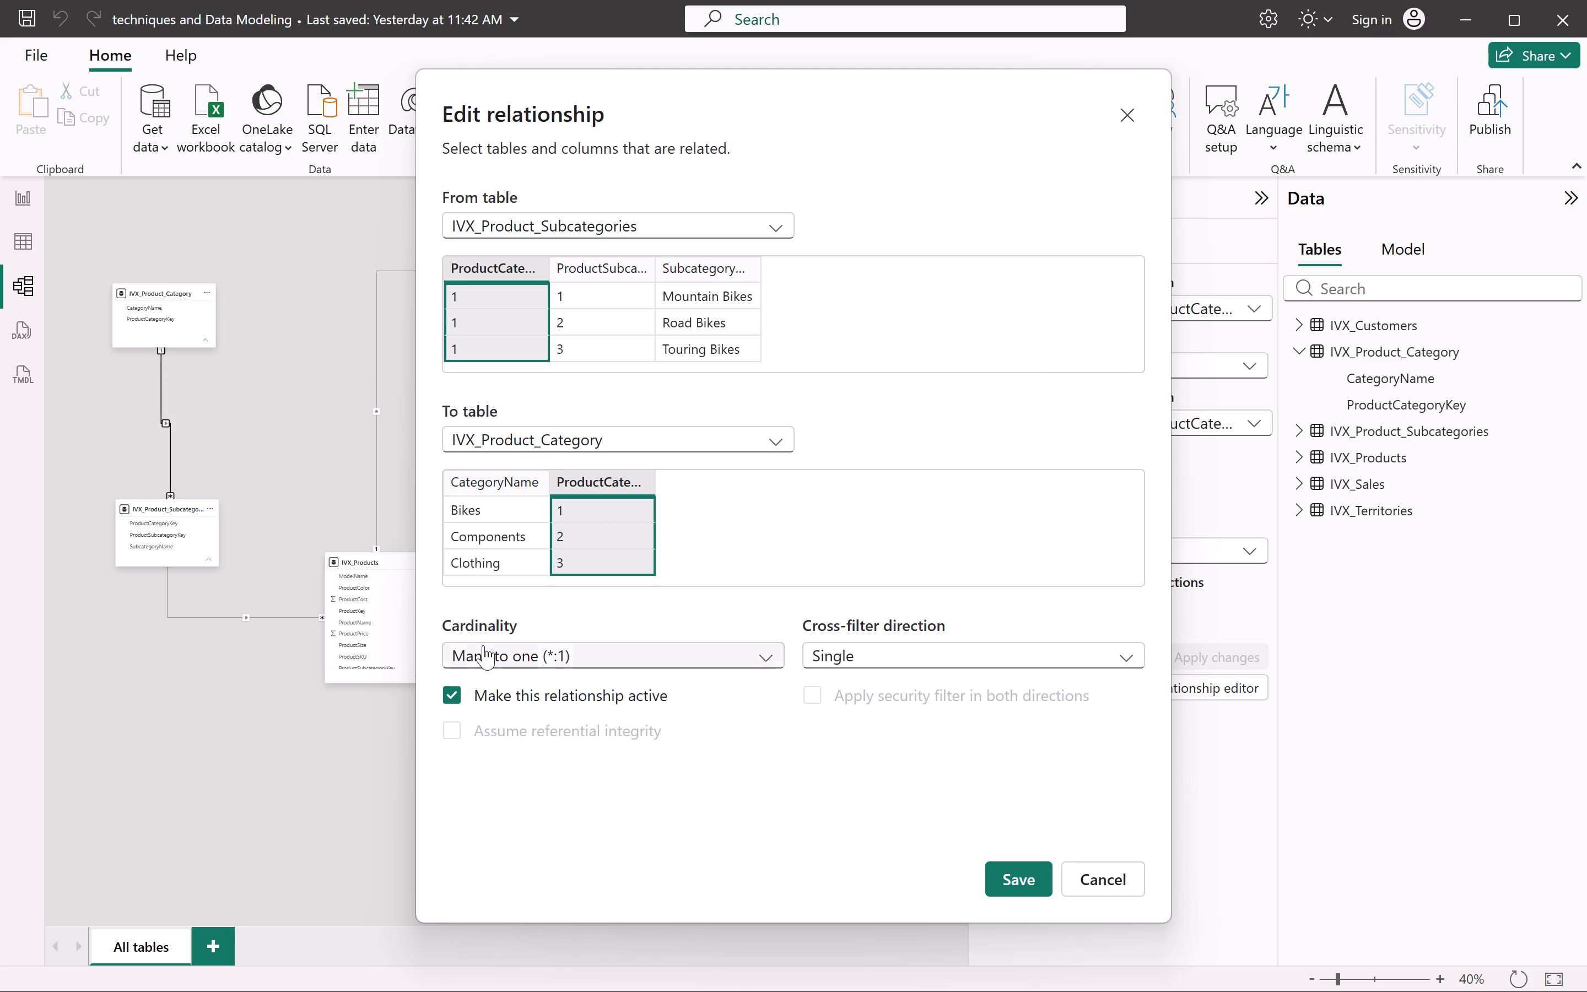
pyautogui.click(472, 697)
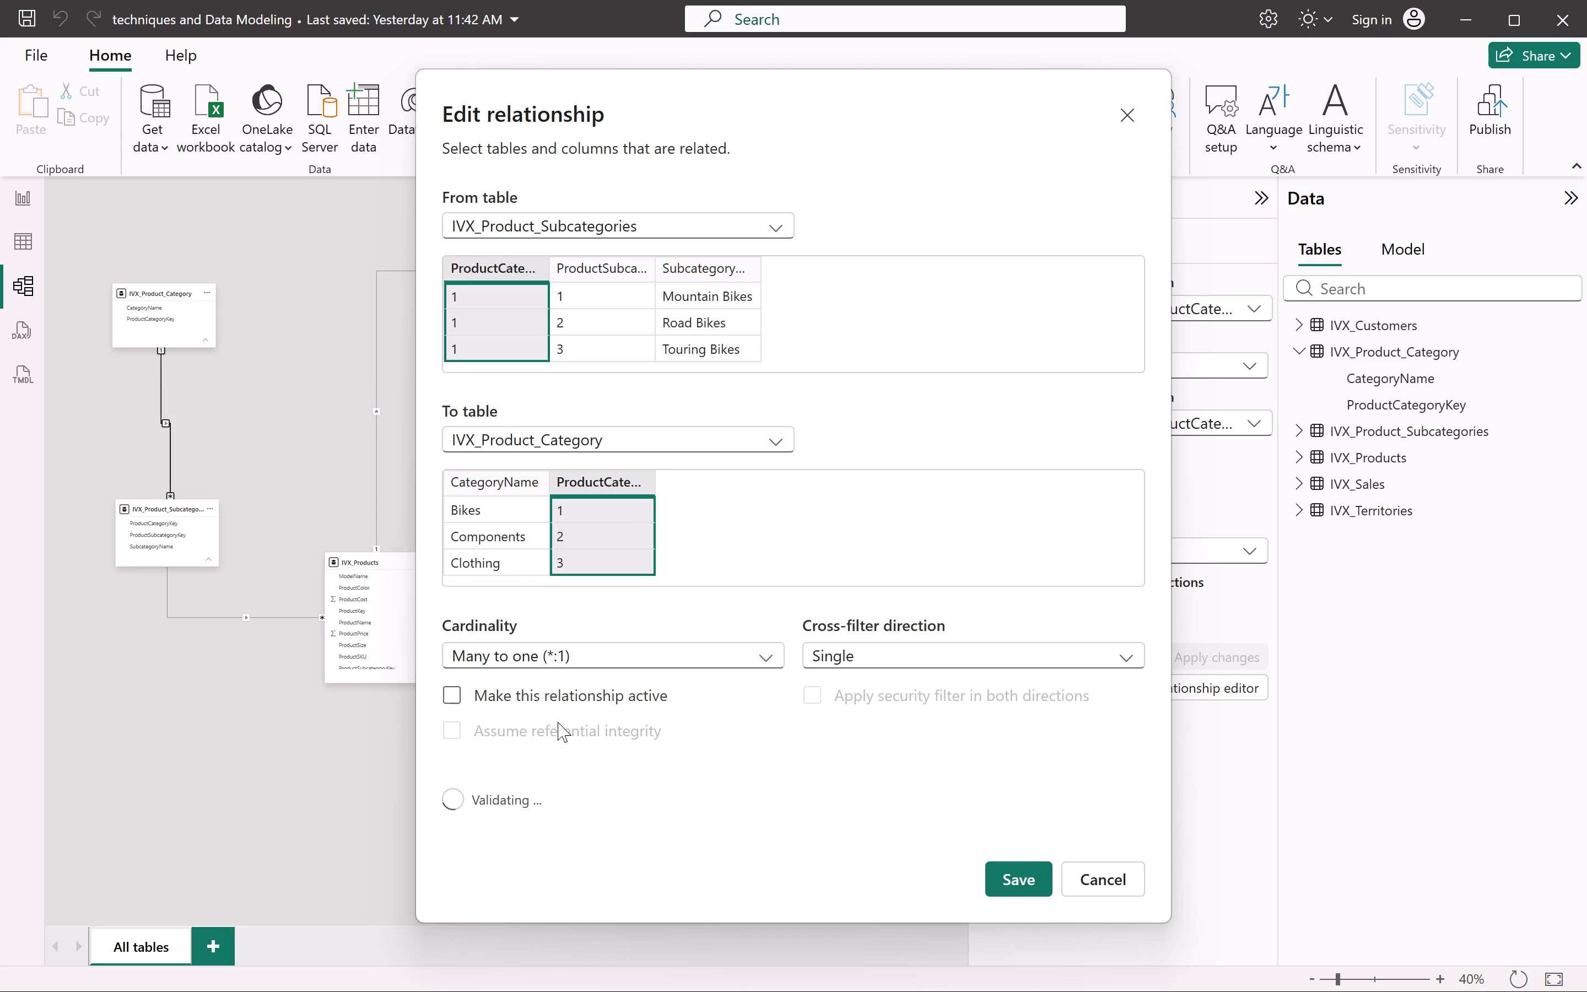
pyautogui.click(1011, 880)
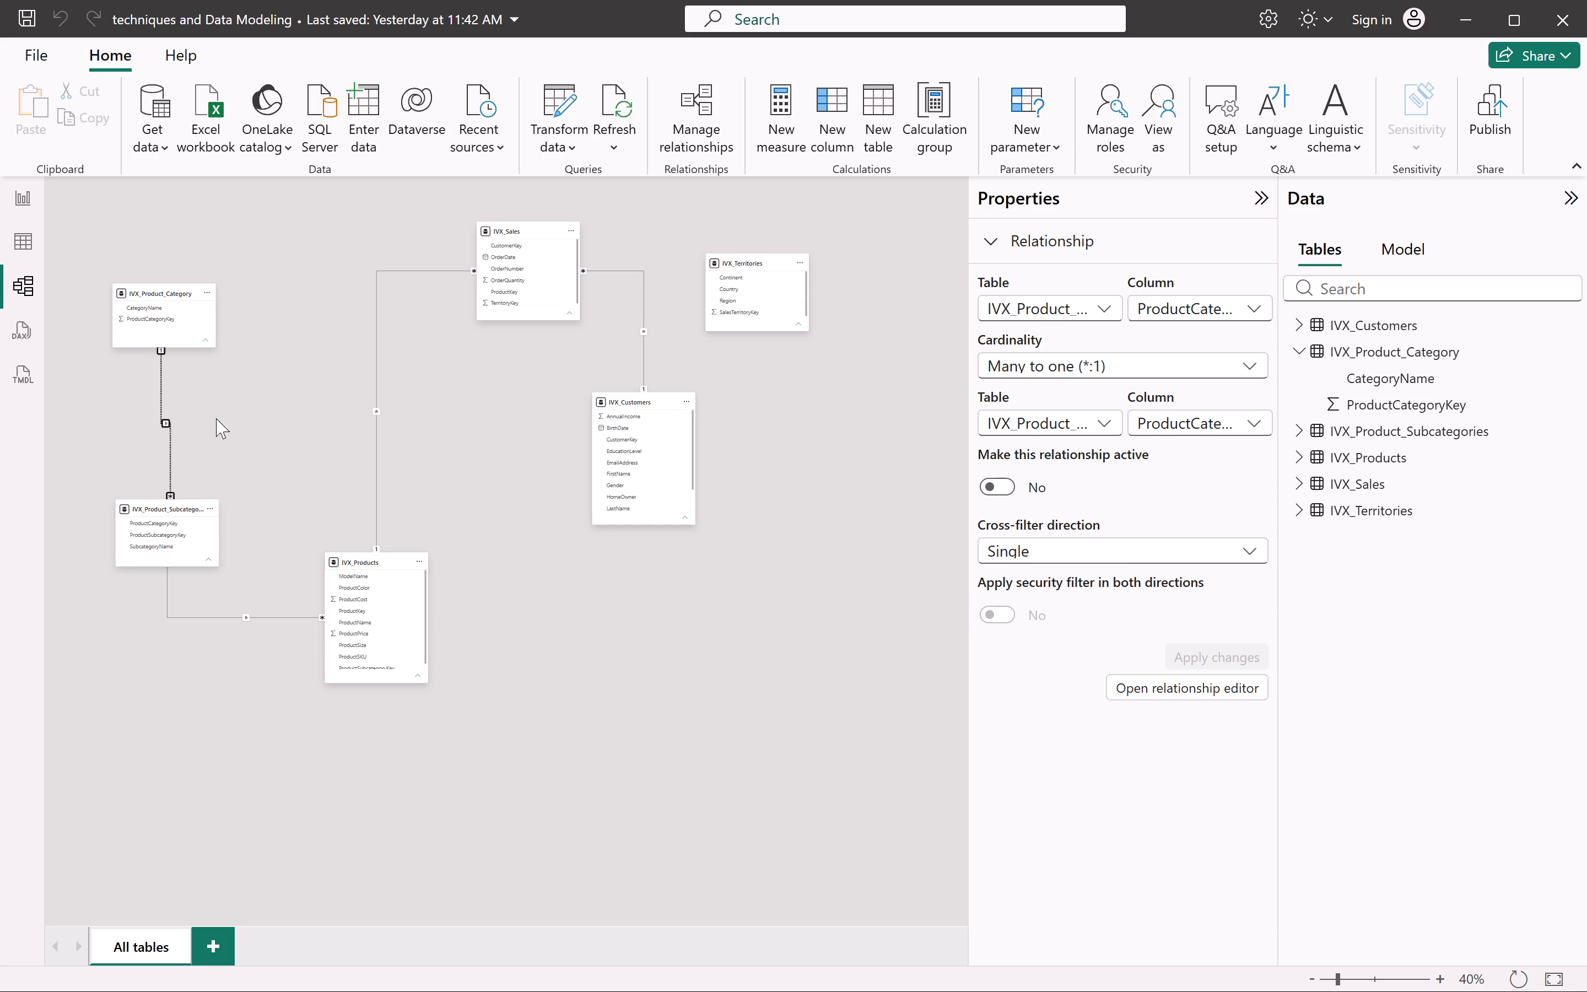
# Review the settings of the relationship between IVX_Product_Category and IVX_Product_Subcategories, keeping them as they are.
pyautogui.click(160, 386)
pyautogui.doubleClick(160, 386)
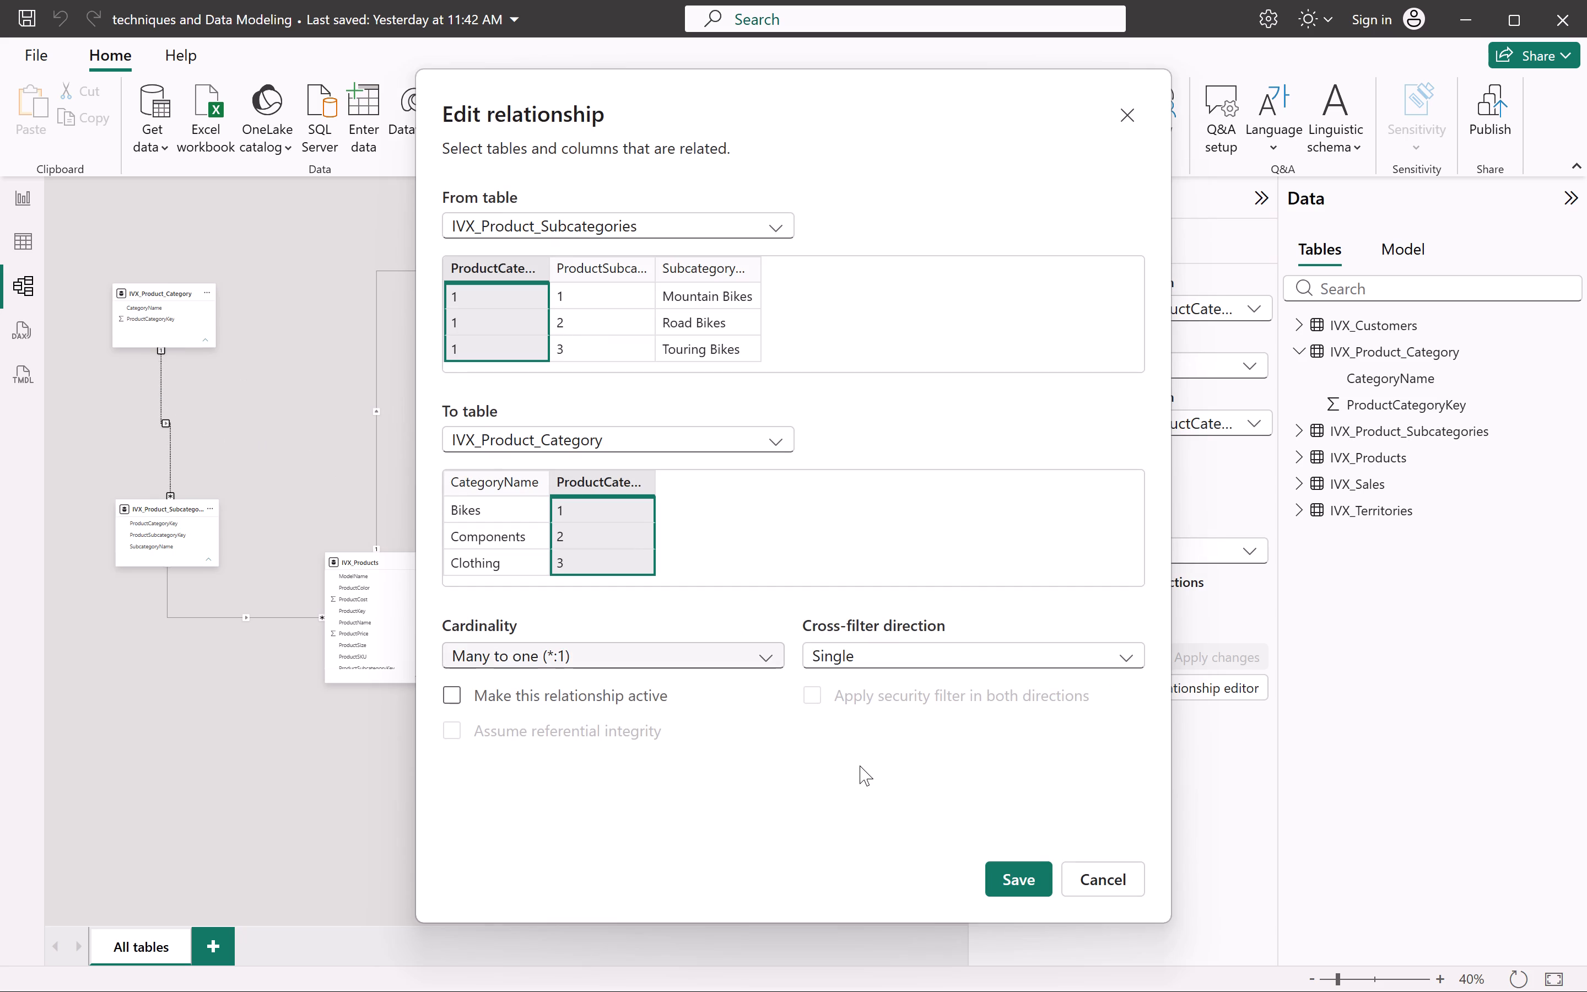
pyautogui.click(1025, 888)
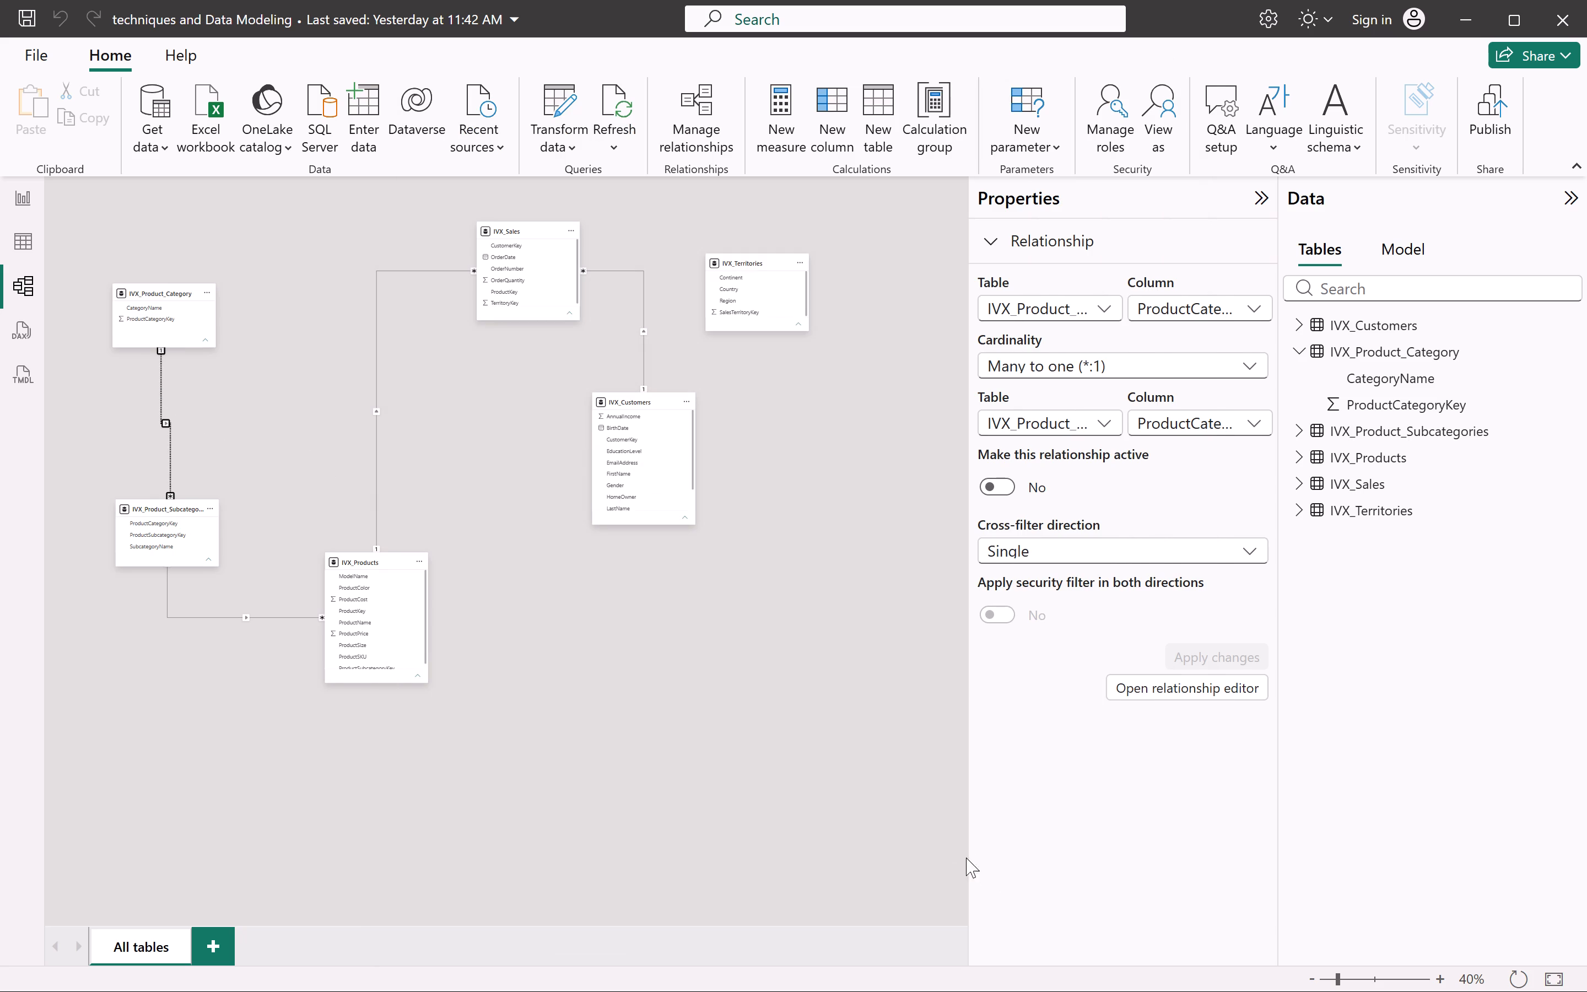
pyautogui.click(237, 432)
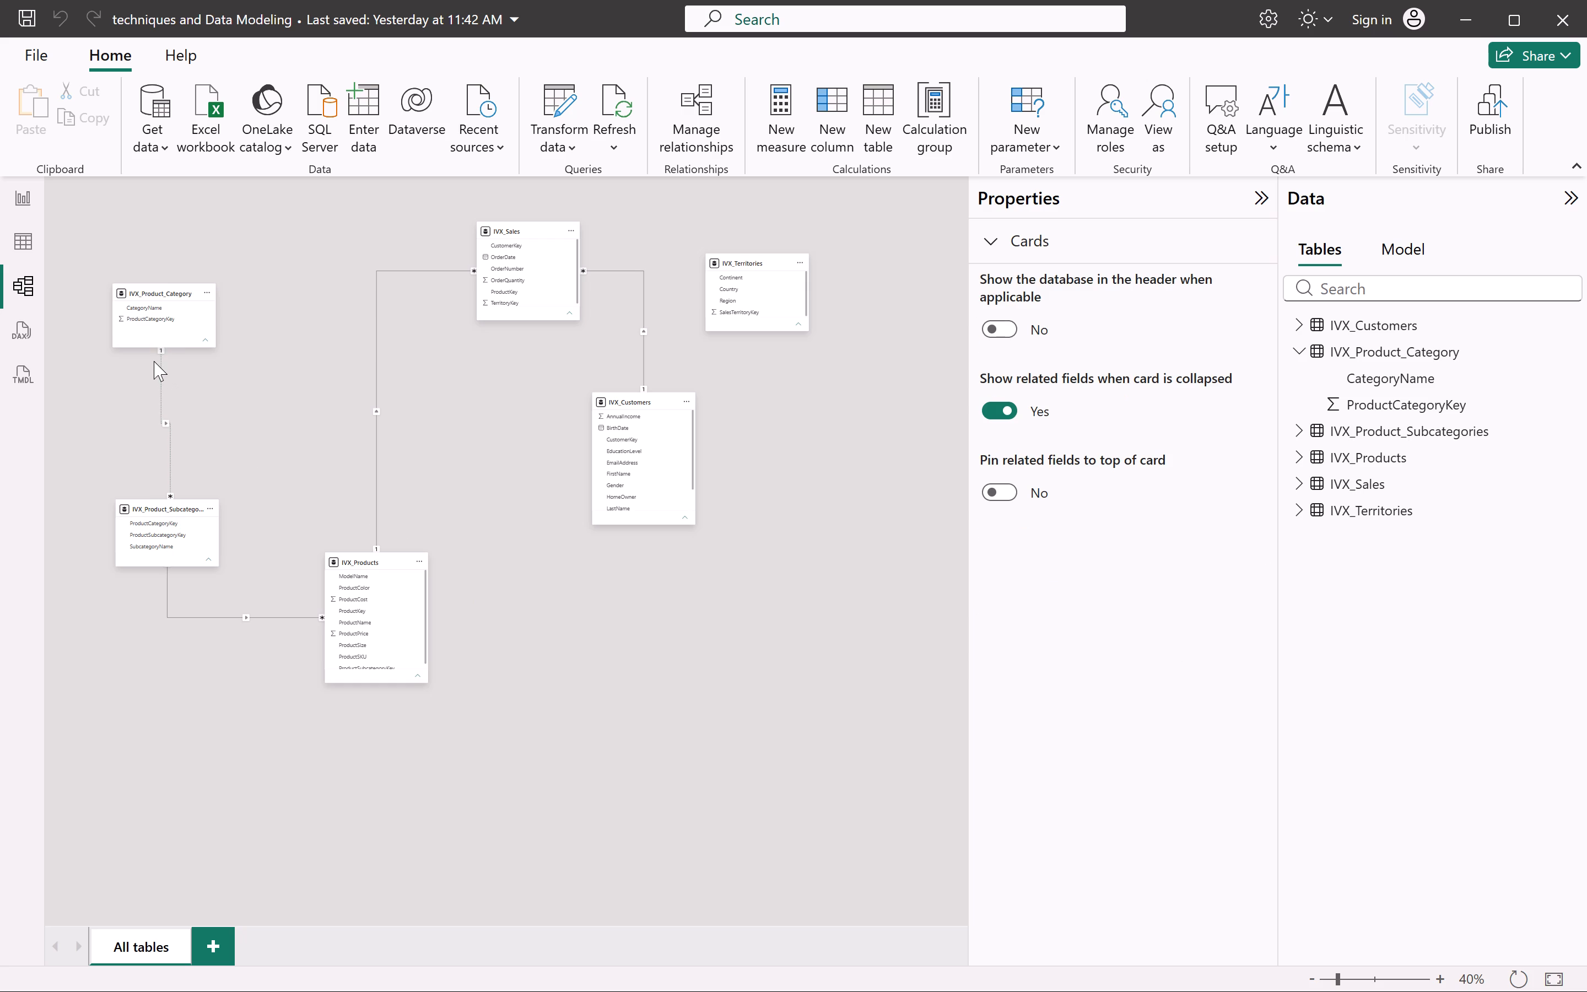
pyautogui.click(154, 361)
pyautogui.click(163, 367)
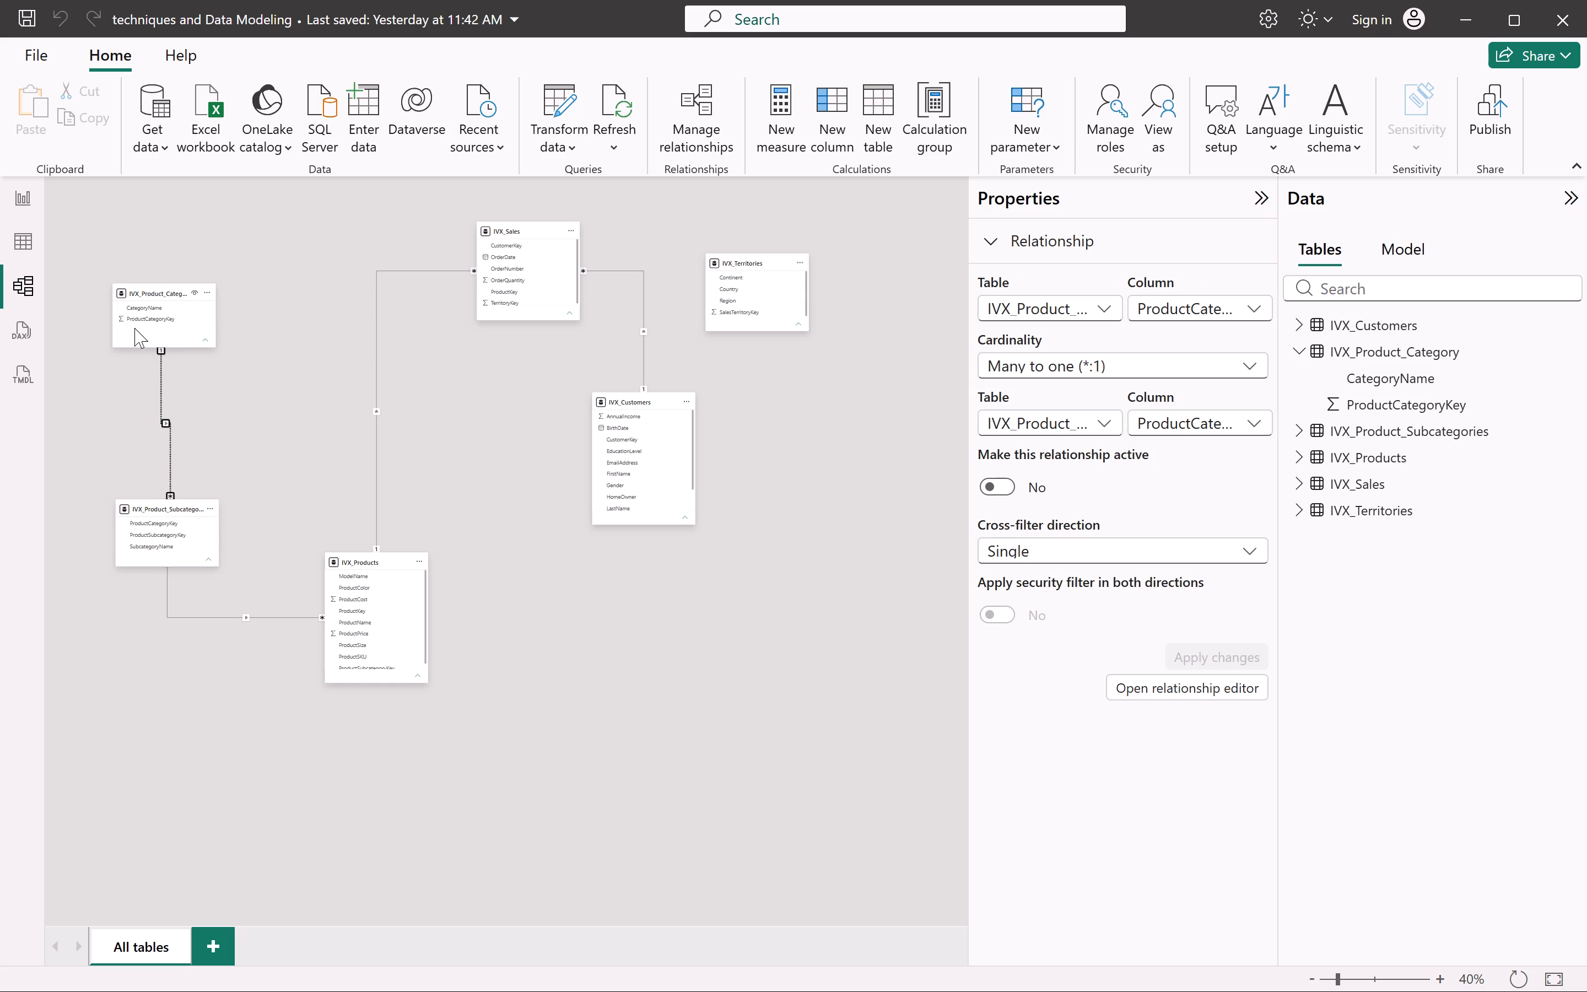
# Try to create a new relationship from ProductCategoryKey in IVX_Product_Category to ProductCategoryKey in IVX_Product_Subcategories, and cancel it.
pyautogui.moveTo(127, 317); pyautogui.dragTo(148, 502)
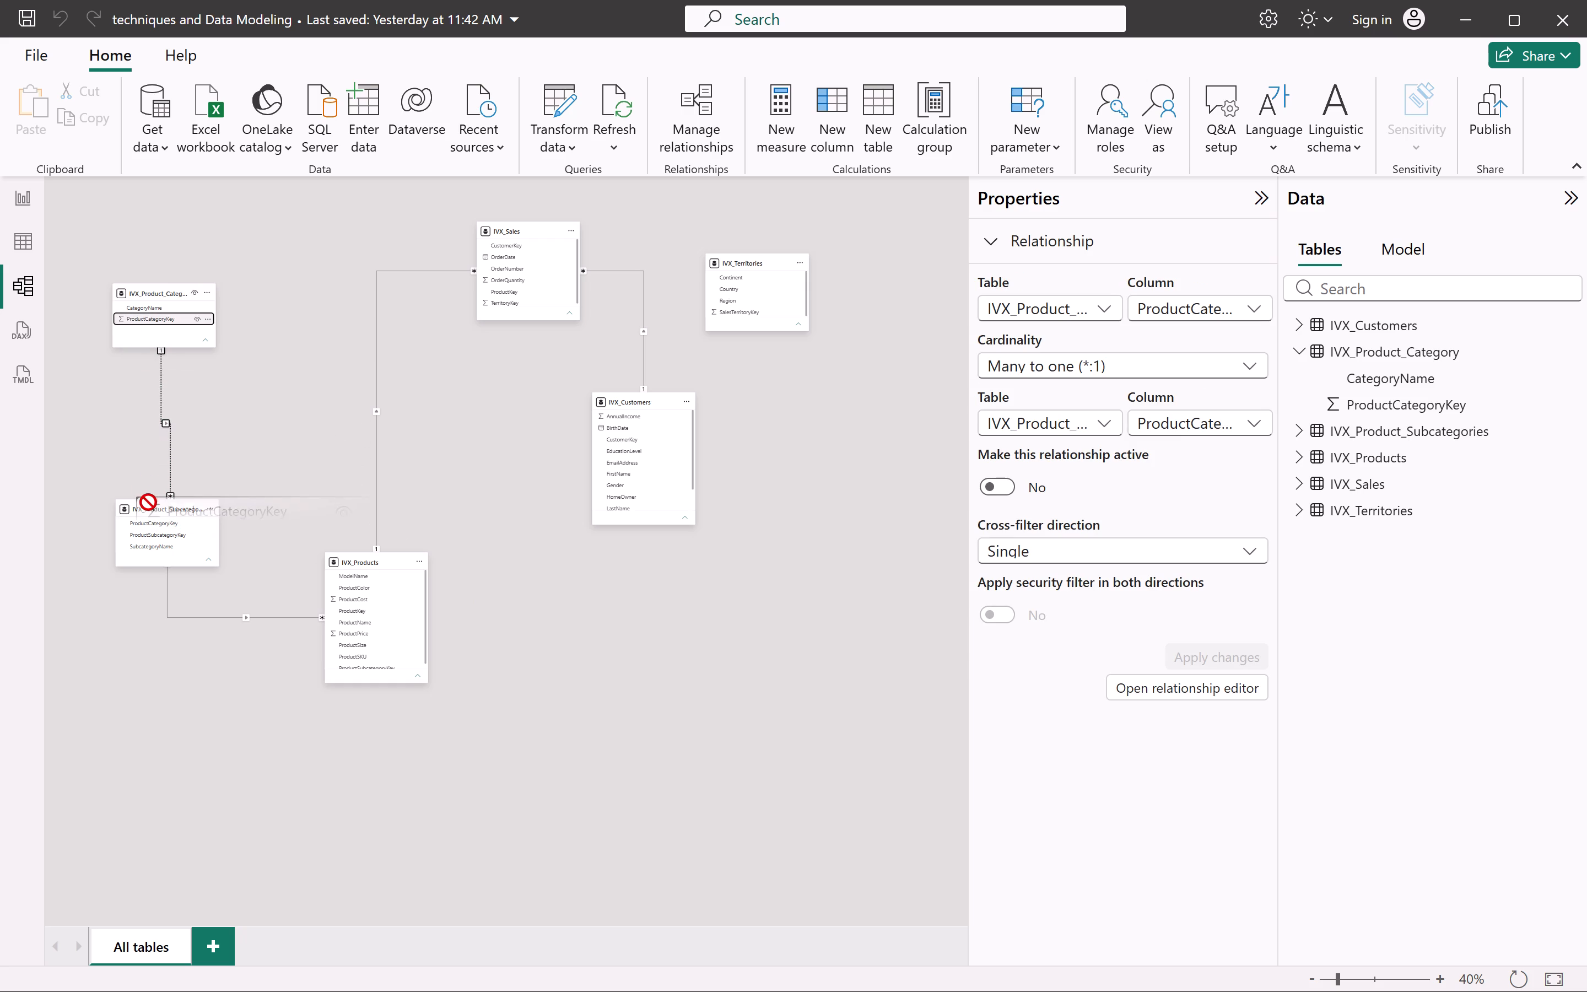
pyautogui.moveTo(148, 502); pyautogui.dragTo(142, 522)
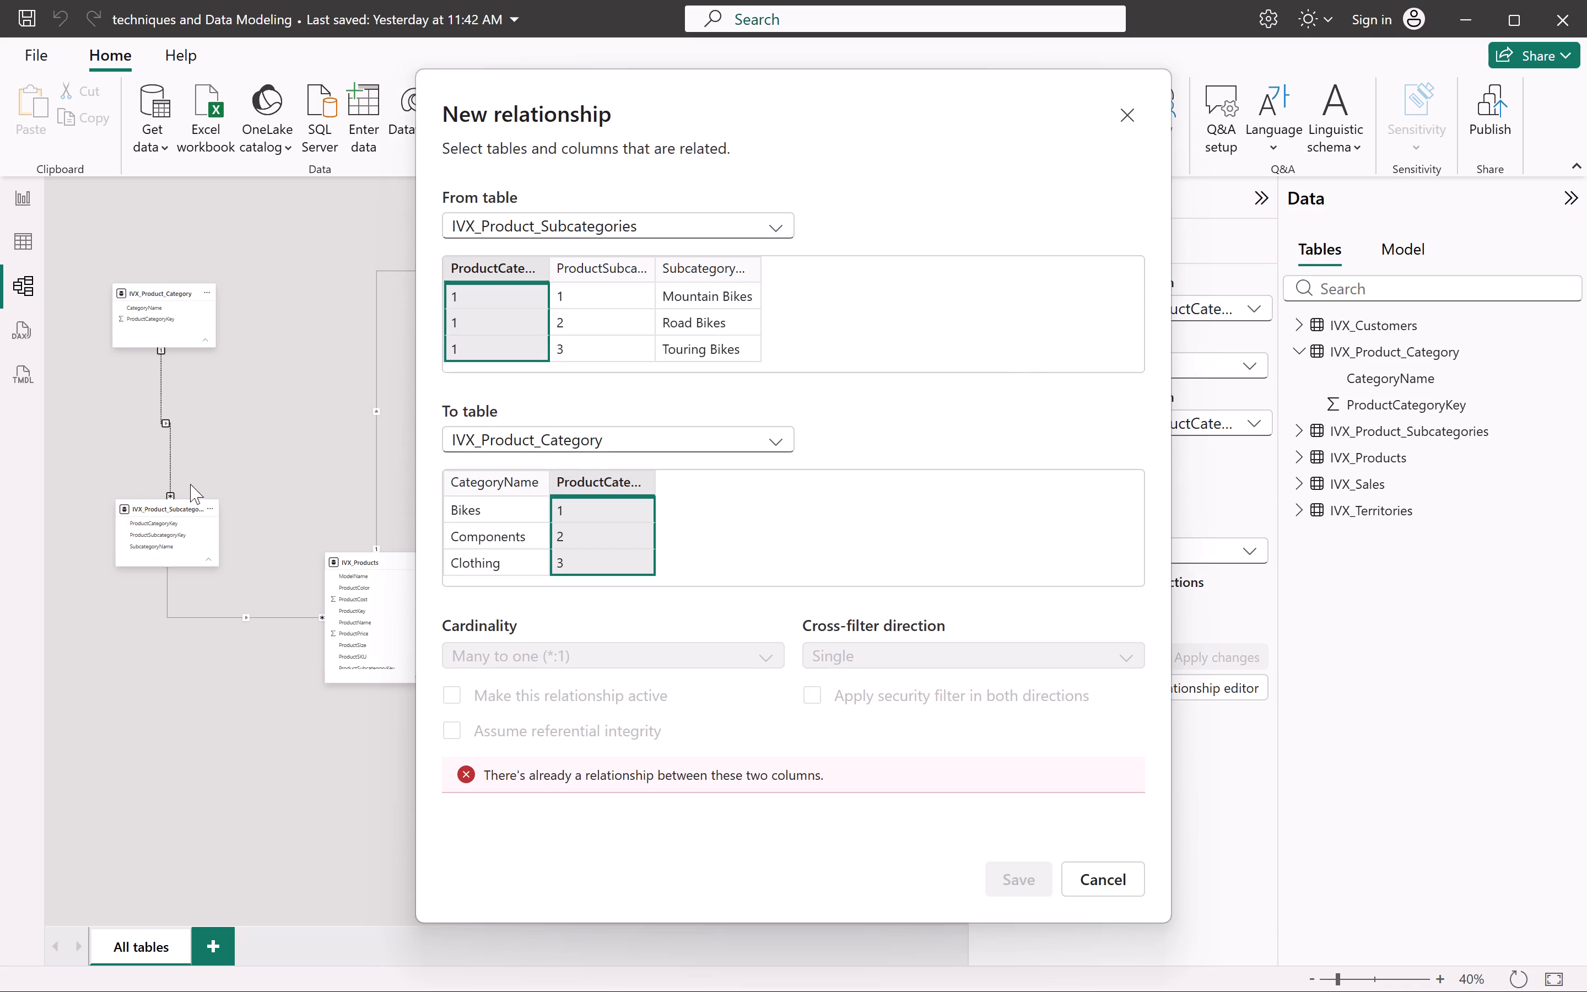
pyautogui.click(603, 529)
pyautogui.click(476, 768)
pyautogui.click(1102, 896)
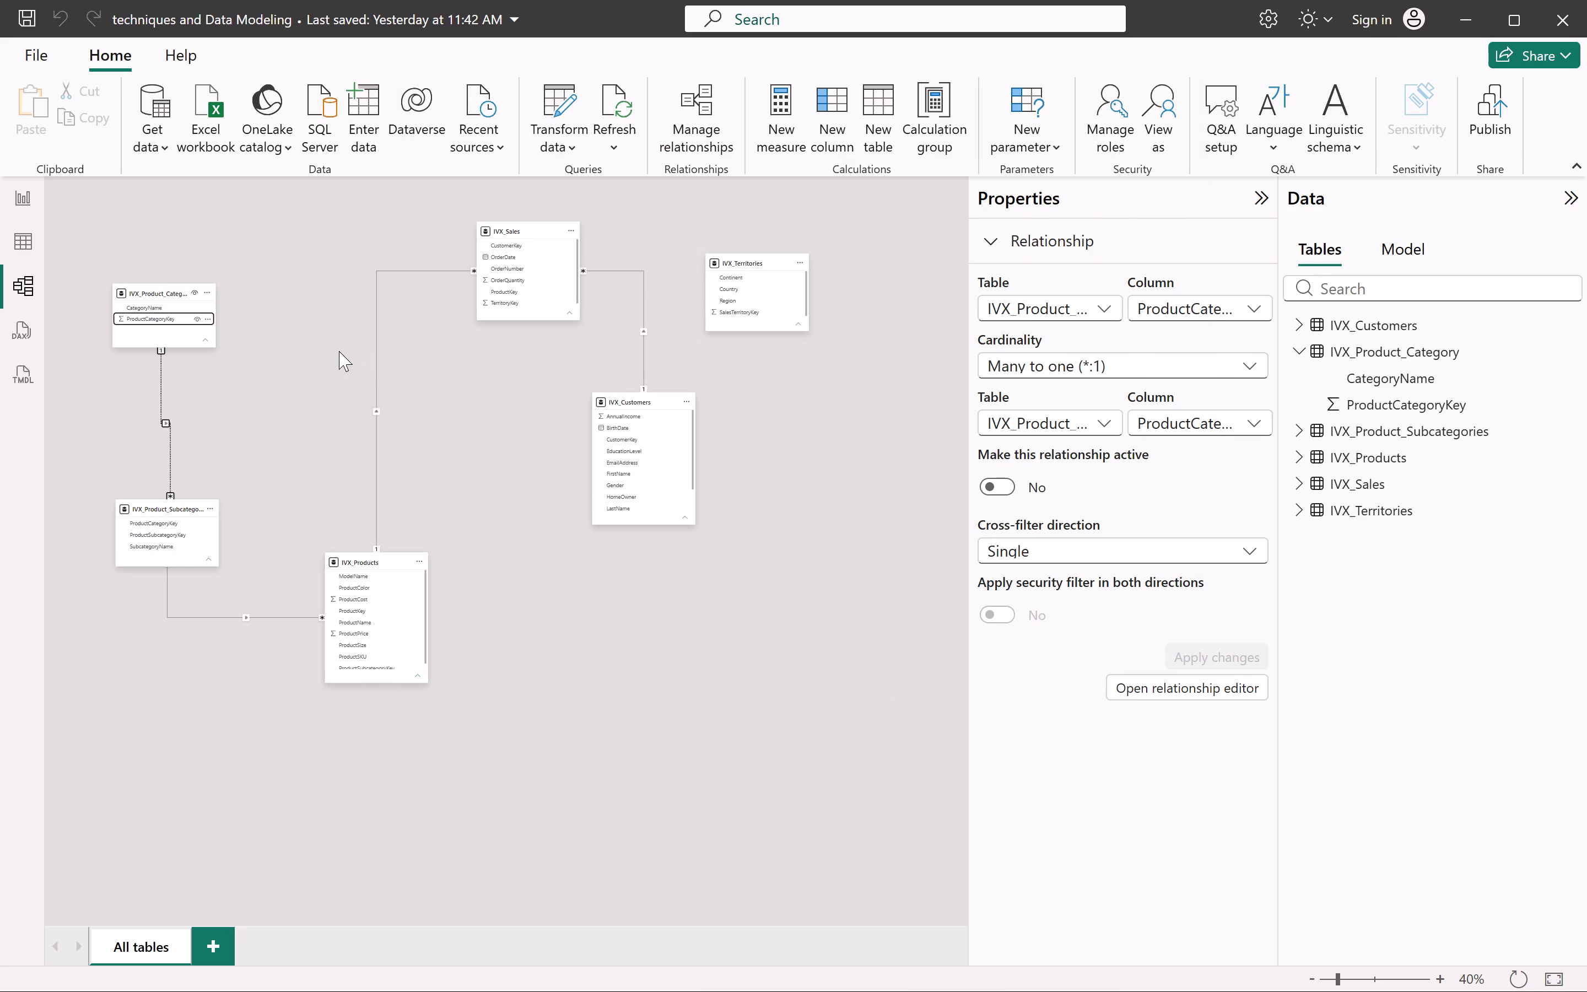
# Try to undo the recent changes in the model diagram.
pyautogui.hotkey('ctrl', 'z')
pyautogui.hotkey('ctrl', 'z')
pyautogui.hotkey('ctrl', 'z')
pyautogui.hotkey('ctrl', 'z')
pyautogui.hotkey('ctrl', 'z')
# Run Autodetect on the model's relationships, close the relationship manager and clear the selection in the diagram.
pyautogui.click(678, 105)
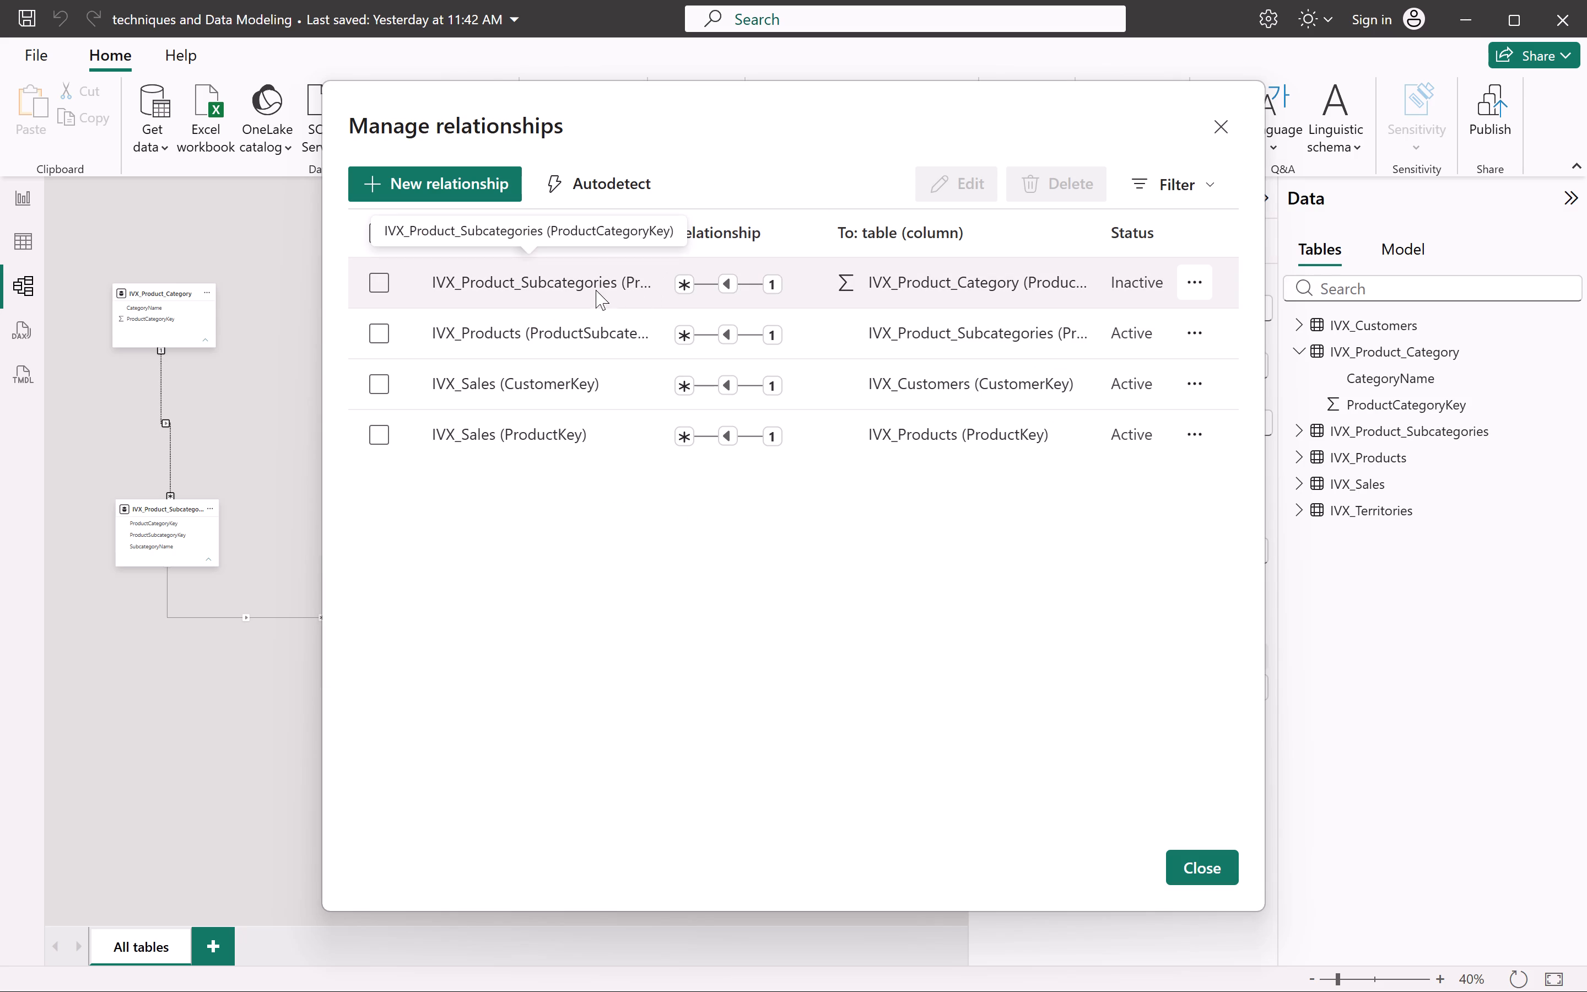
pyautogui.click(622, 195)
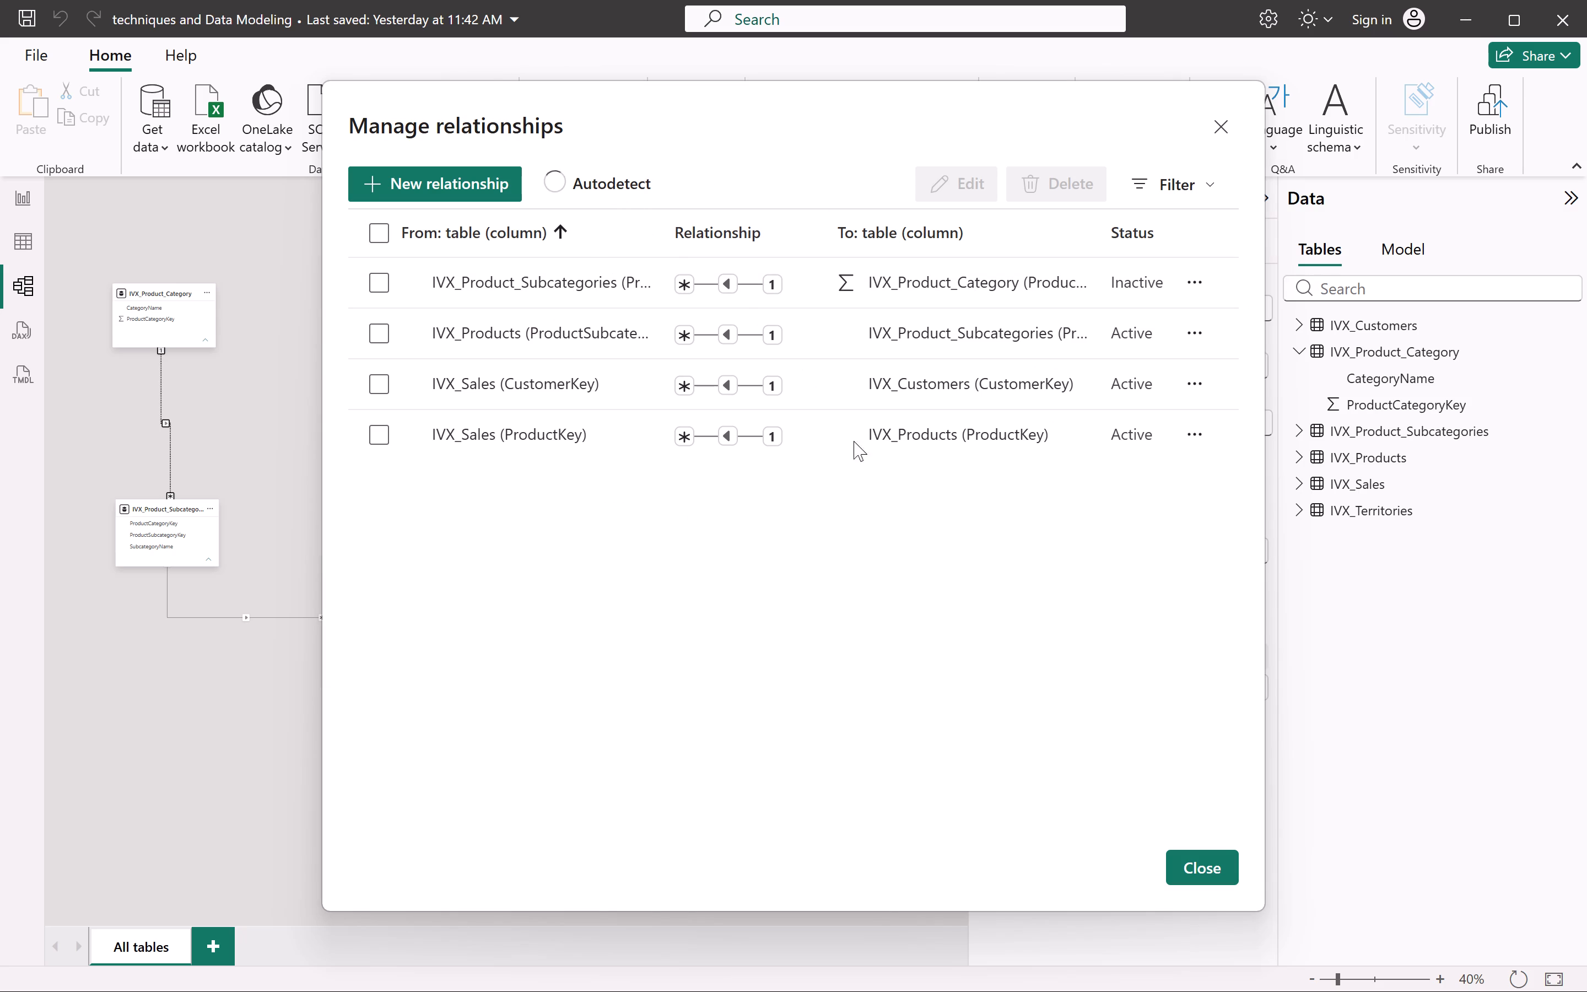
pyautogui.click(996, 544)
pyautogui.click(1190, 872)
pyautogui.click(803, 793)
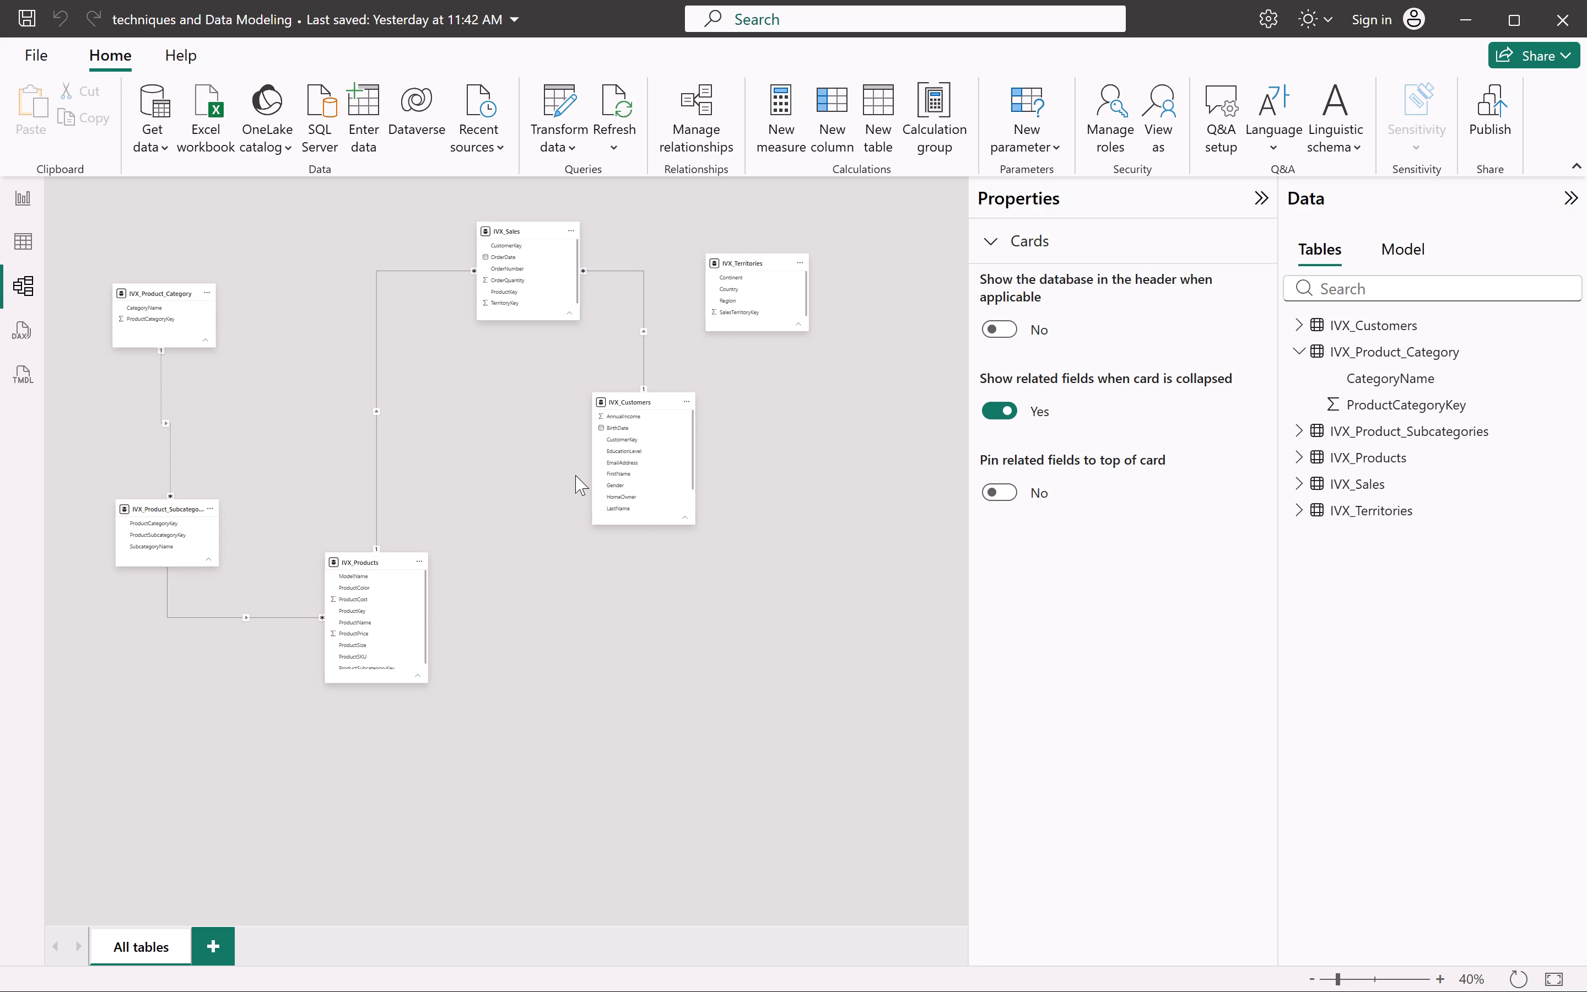
# Examine the IVX_Sales, IVX_Customers and IVX_Territories cards, their fields and the relationship lines connecting them.
pyautogui.hscroll(-1, 575, 475)
pyautogui.scroll(1, 575, 475)
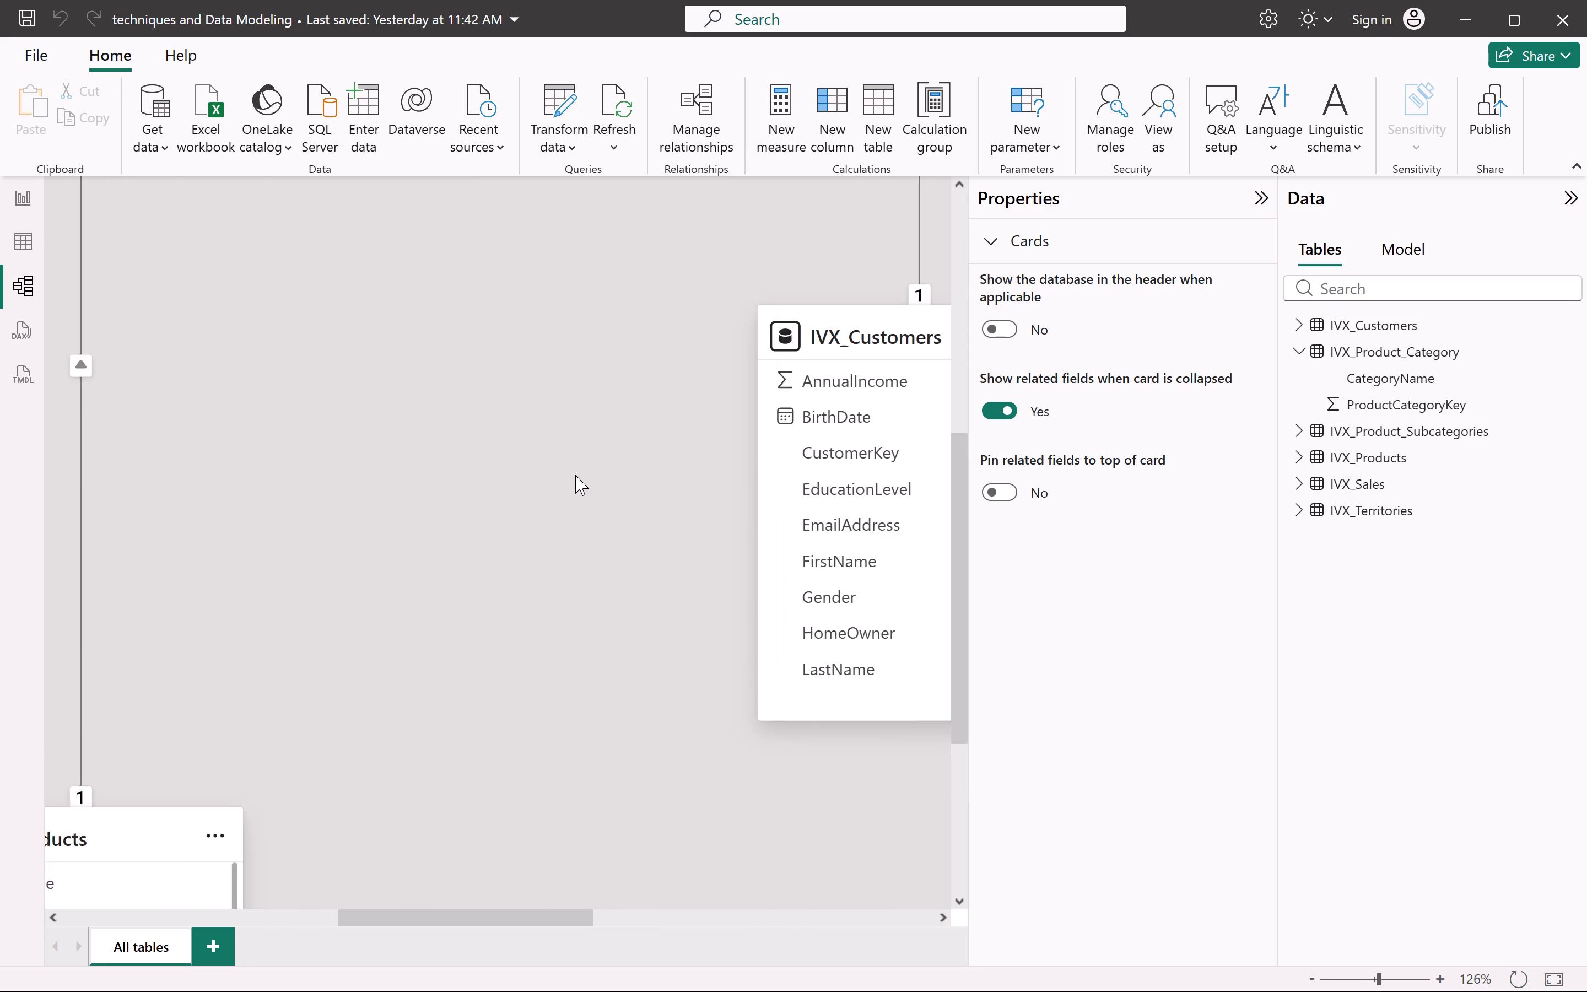
pyautogui.scroll(3, 575, 475)
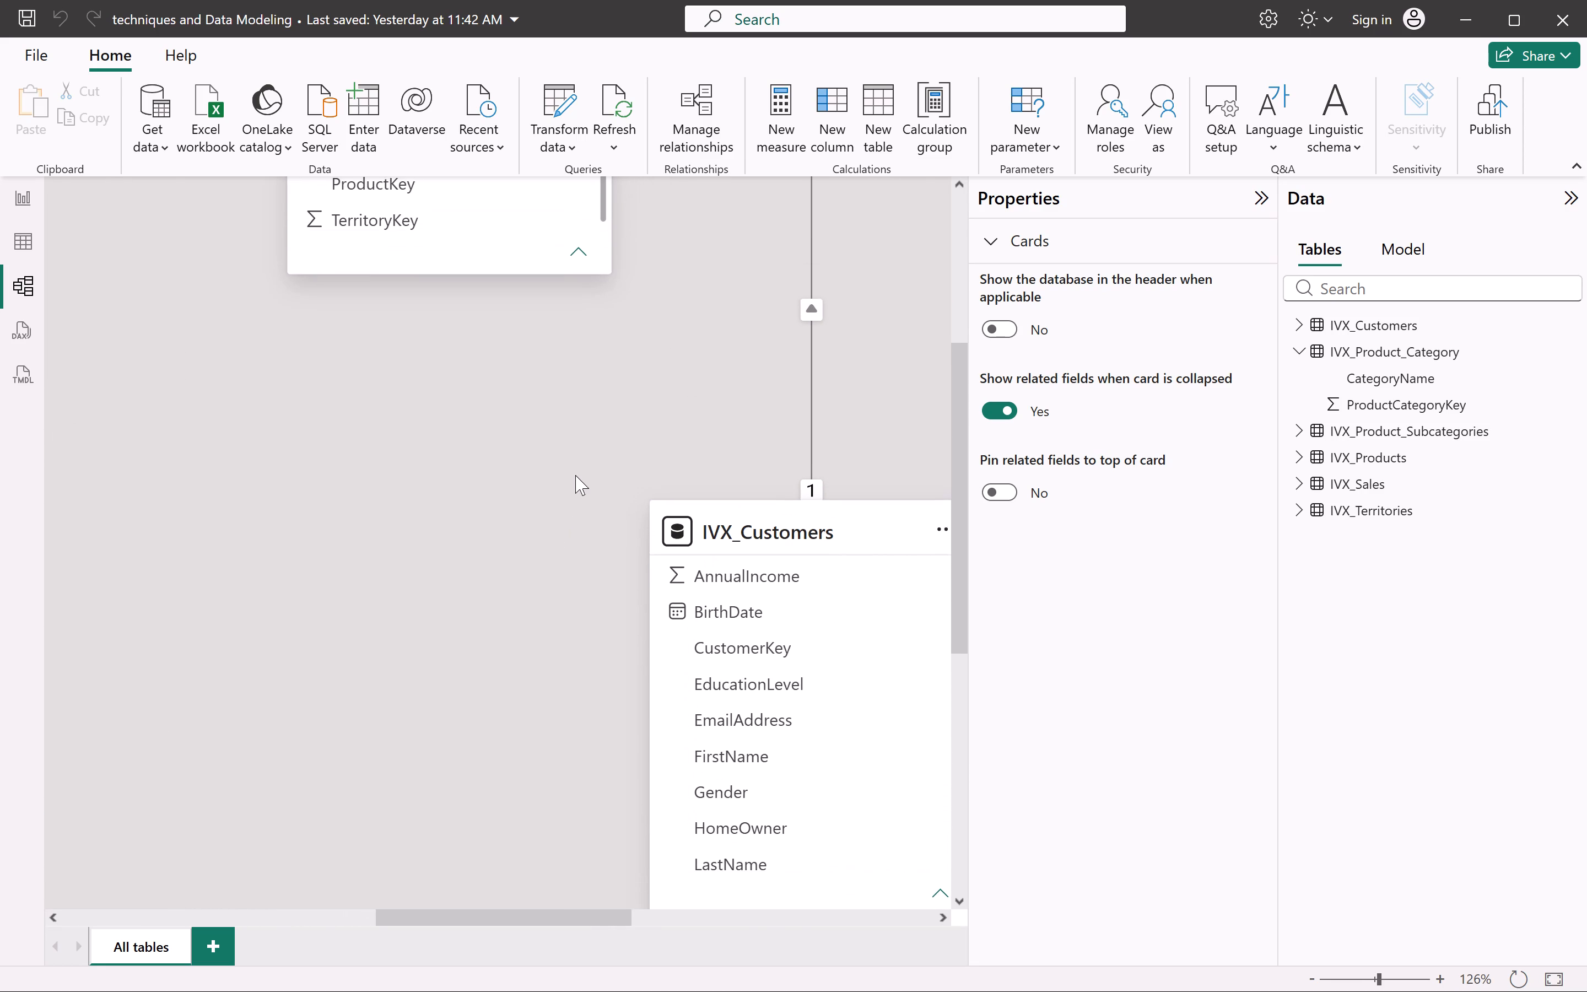
pyautogui.scroll(1, 575, 475)
pyautogui.scroll(6, 489, 448)
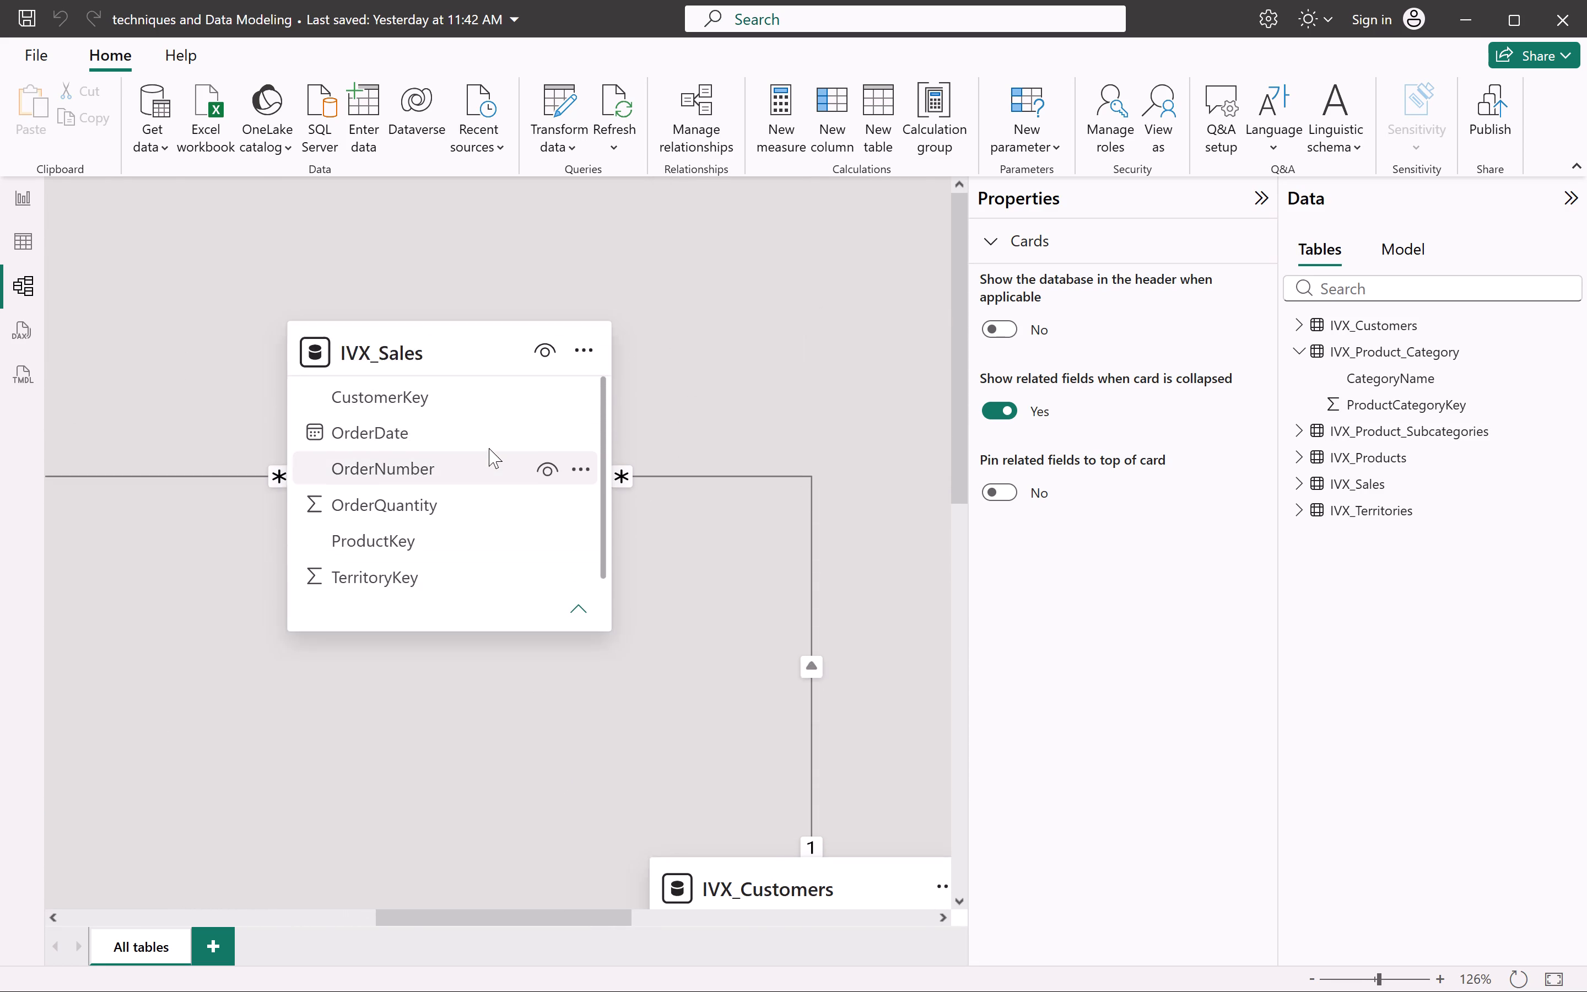
pyautogui.hscroll(-5, 489, 448)
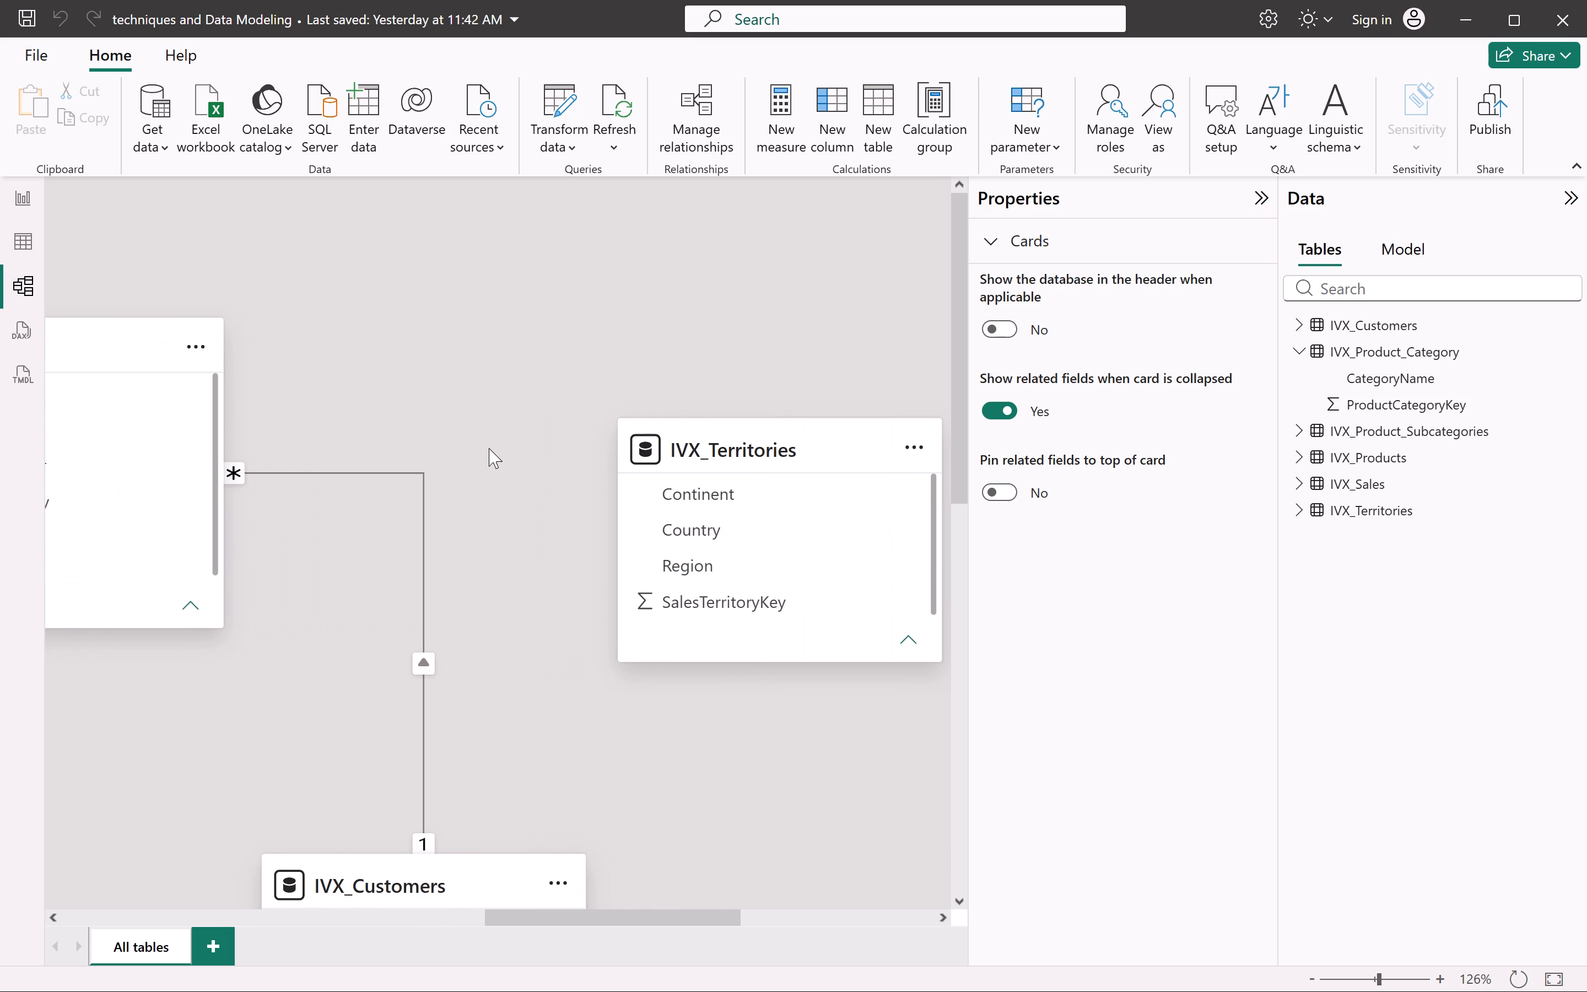
pyautogui.scroll(-3, 489, 448)
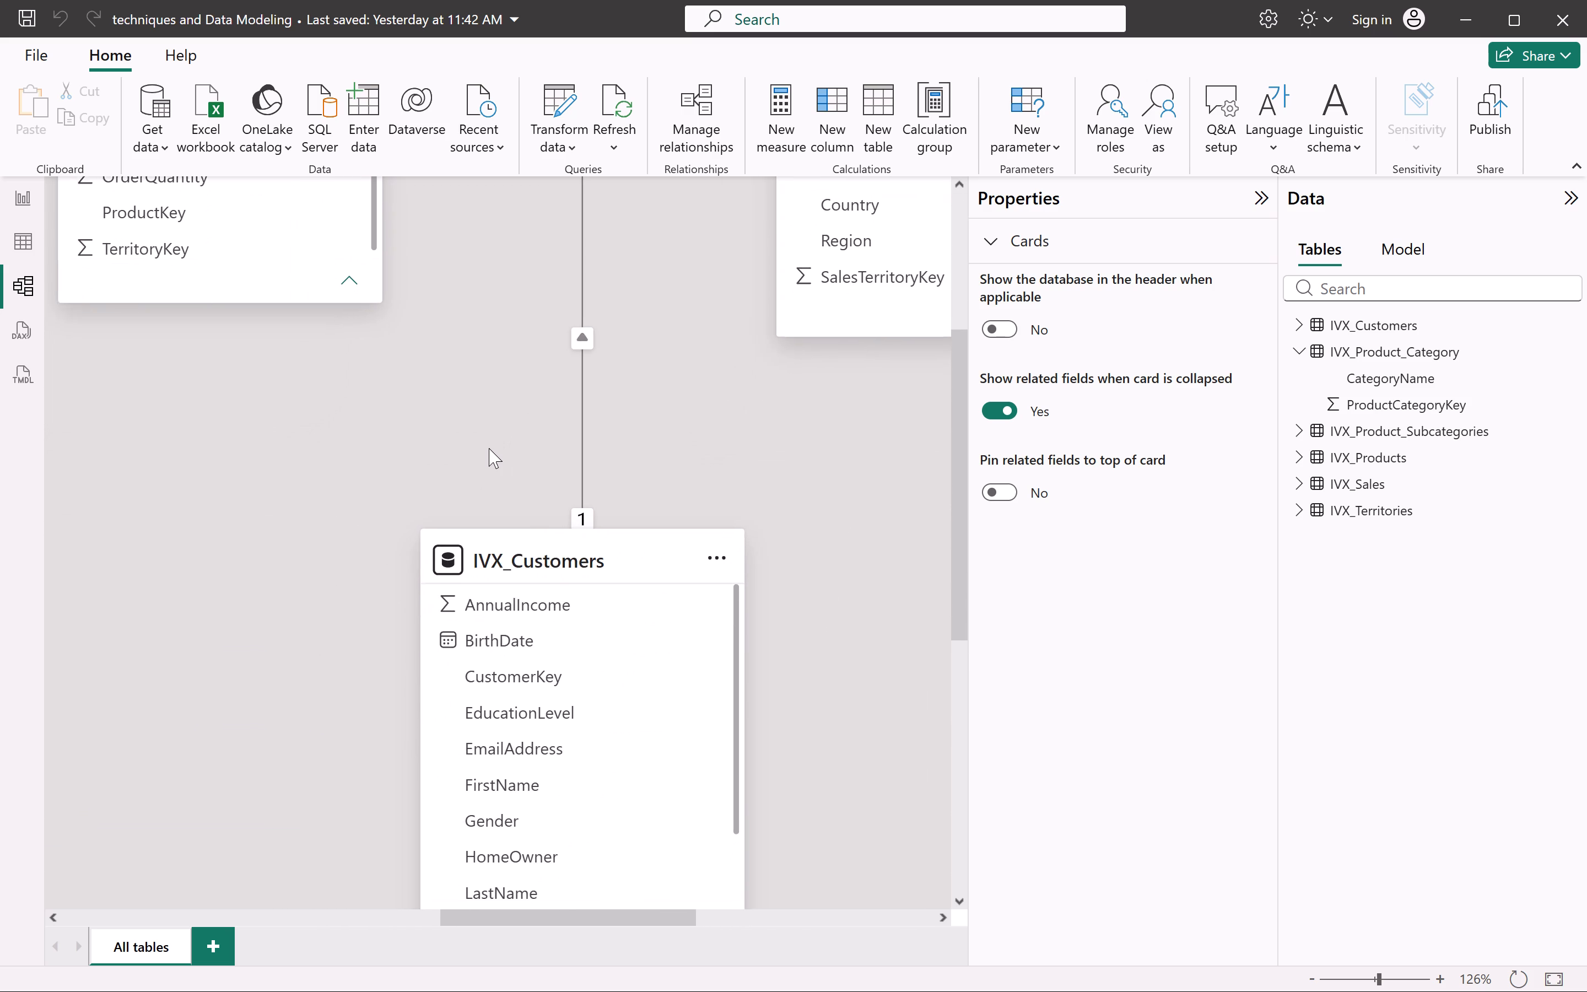
pyautogui.scroll(-1, 489, 448)
pyautogui.hscroll(3, 489, 448)
pyautogui.scroll(3, 489, 448)
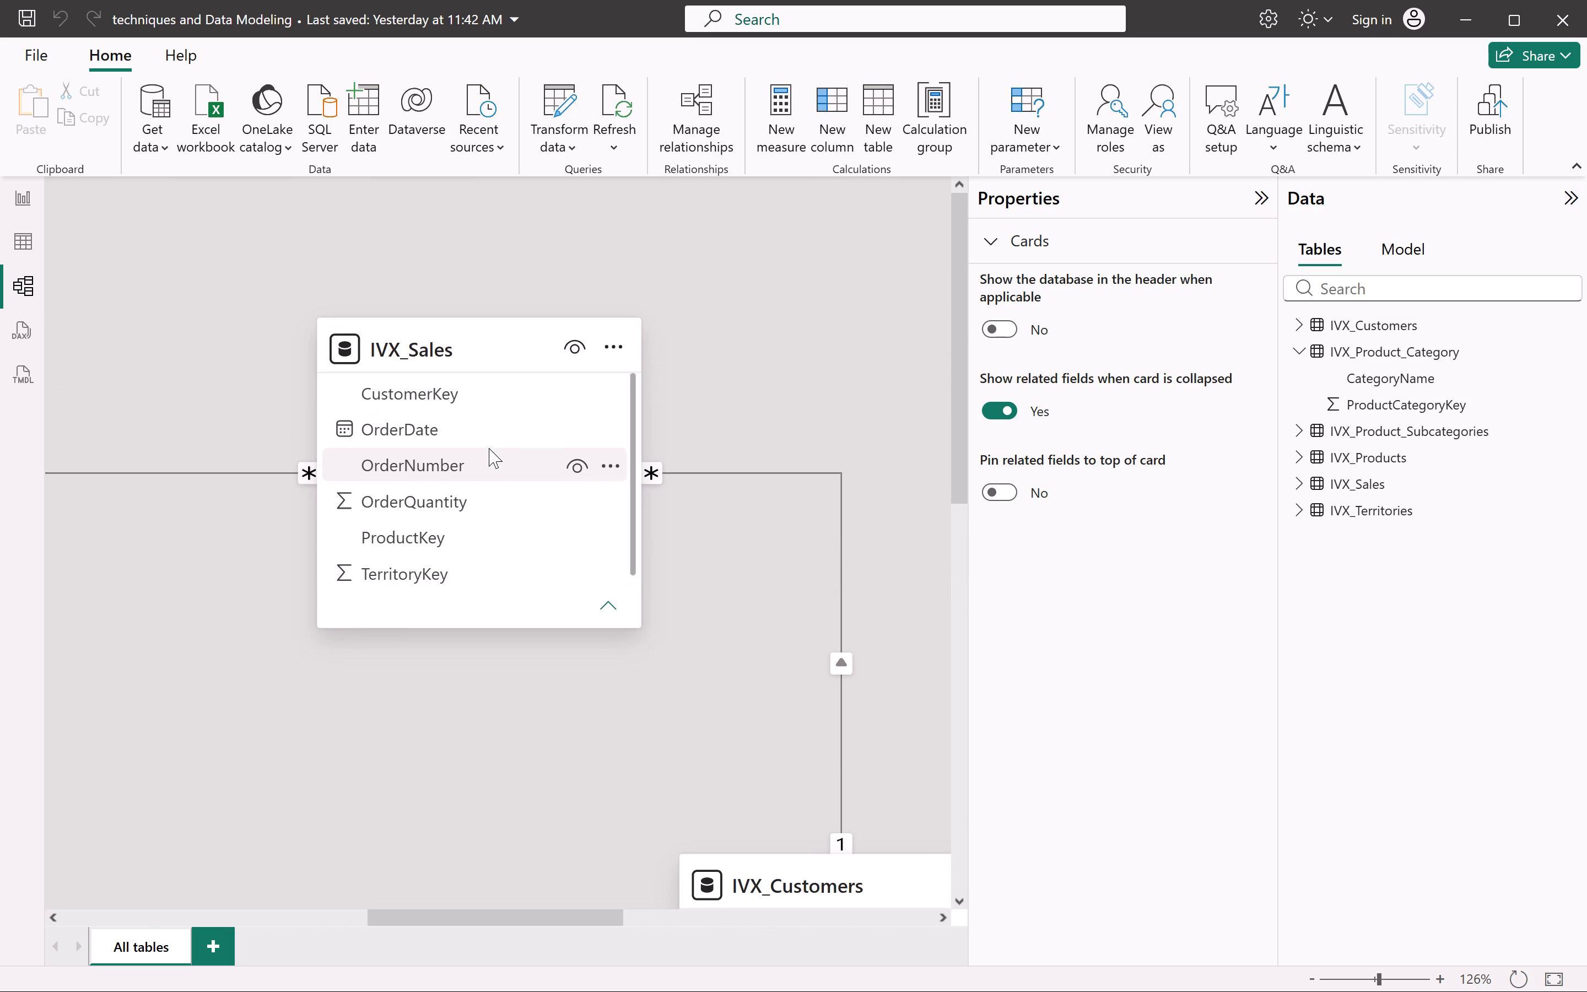
pyautogui.hscroll(-1, 489, 448)
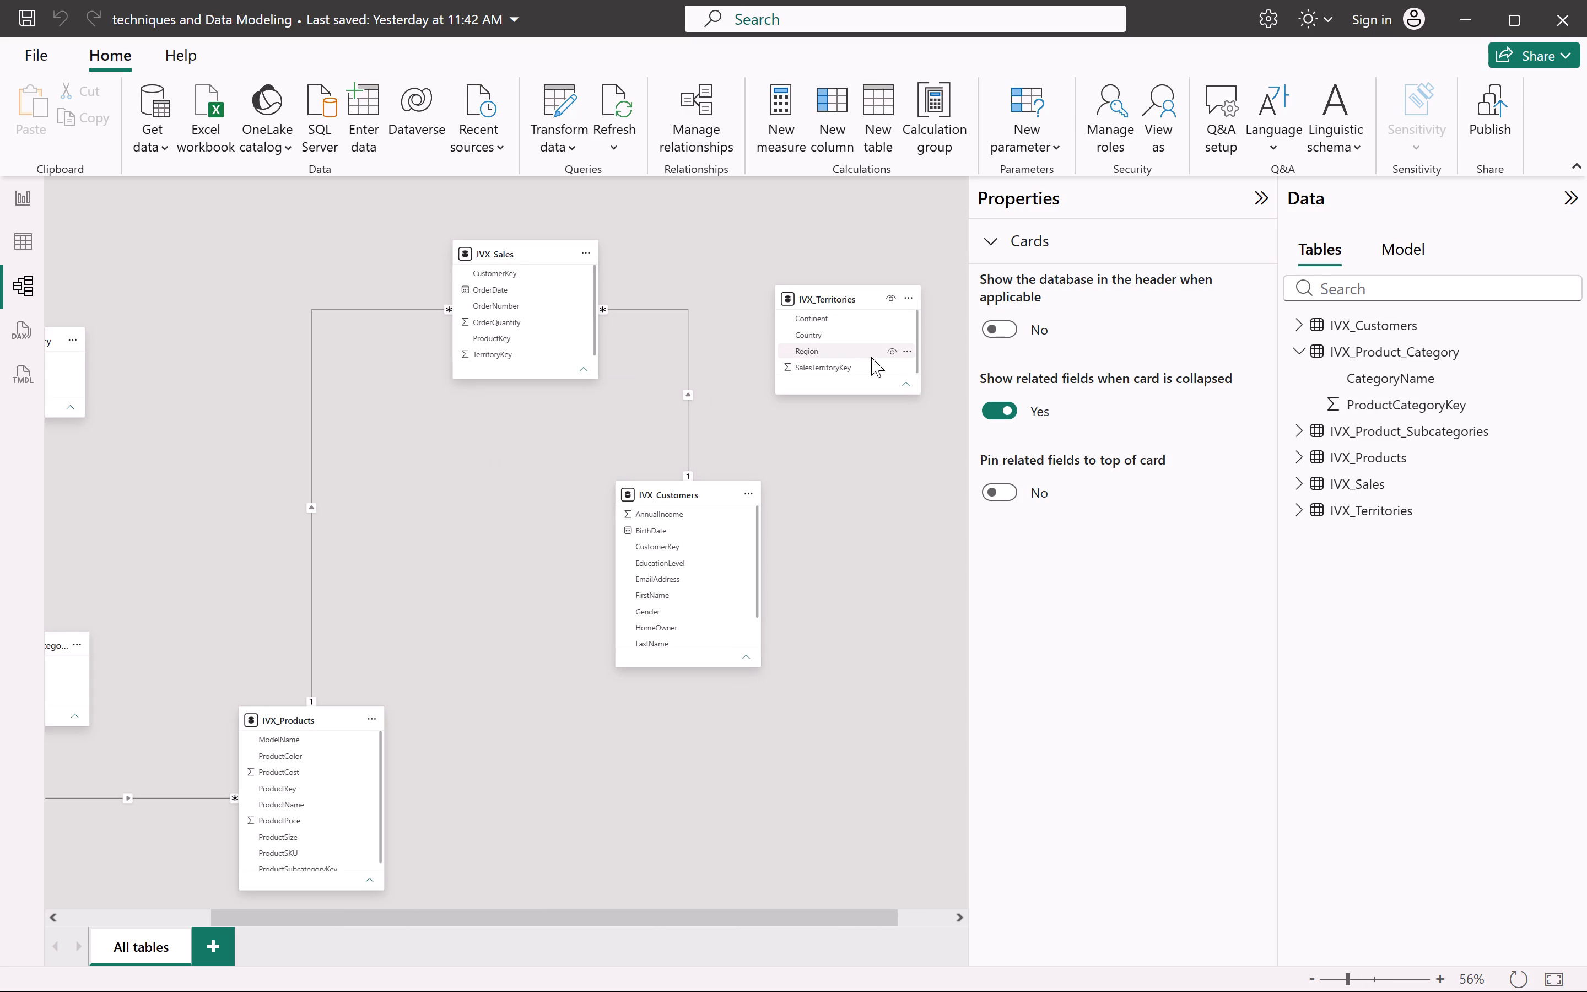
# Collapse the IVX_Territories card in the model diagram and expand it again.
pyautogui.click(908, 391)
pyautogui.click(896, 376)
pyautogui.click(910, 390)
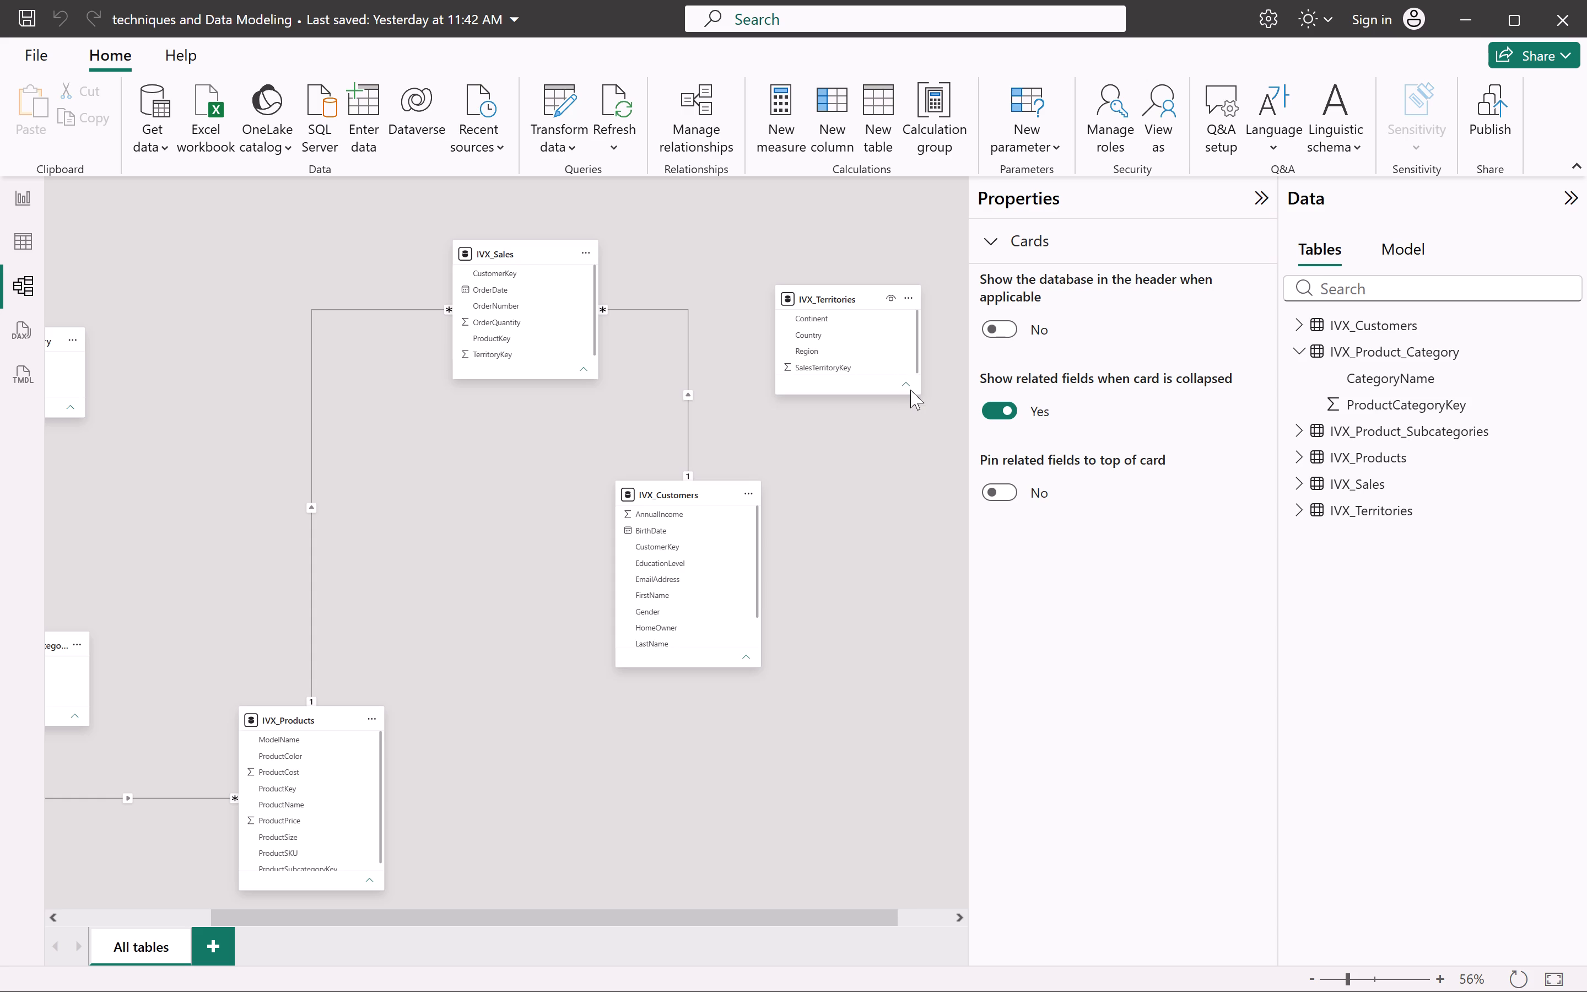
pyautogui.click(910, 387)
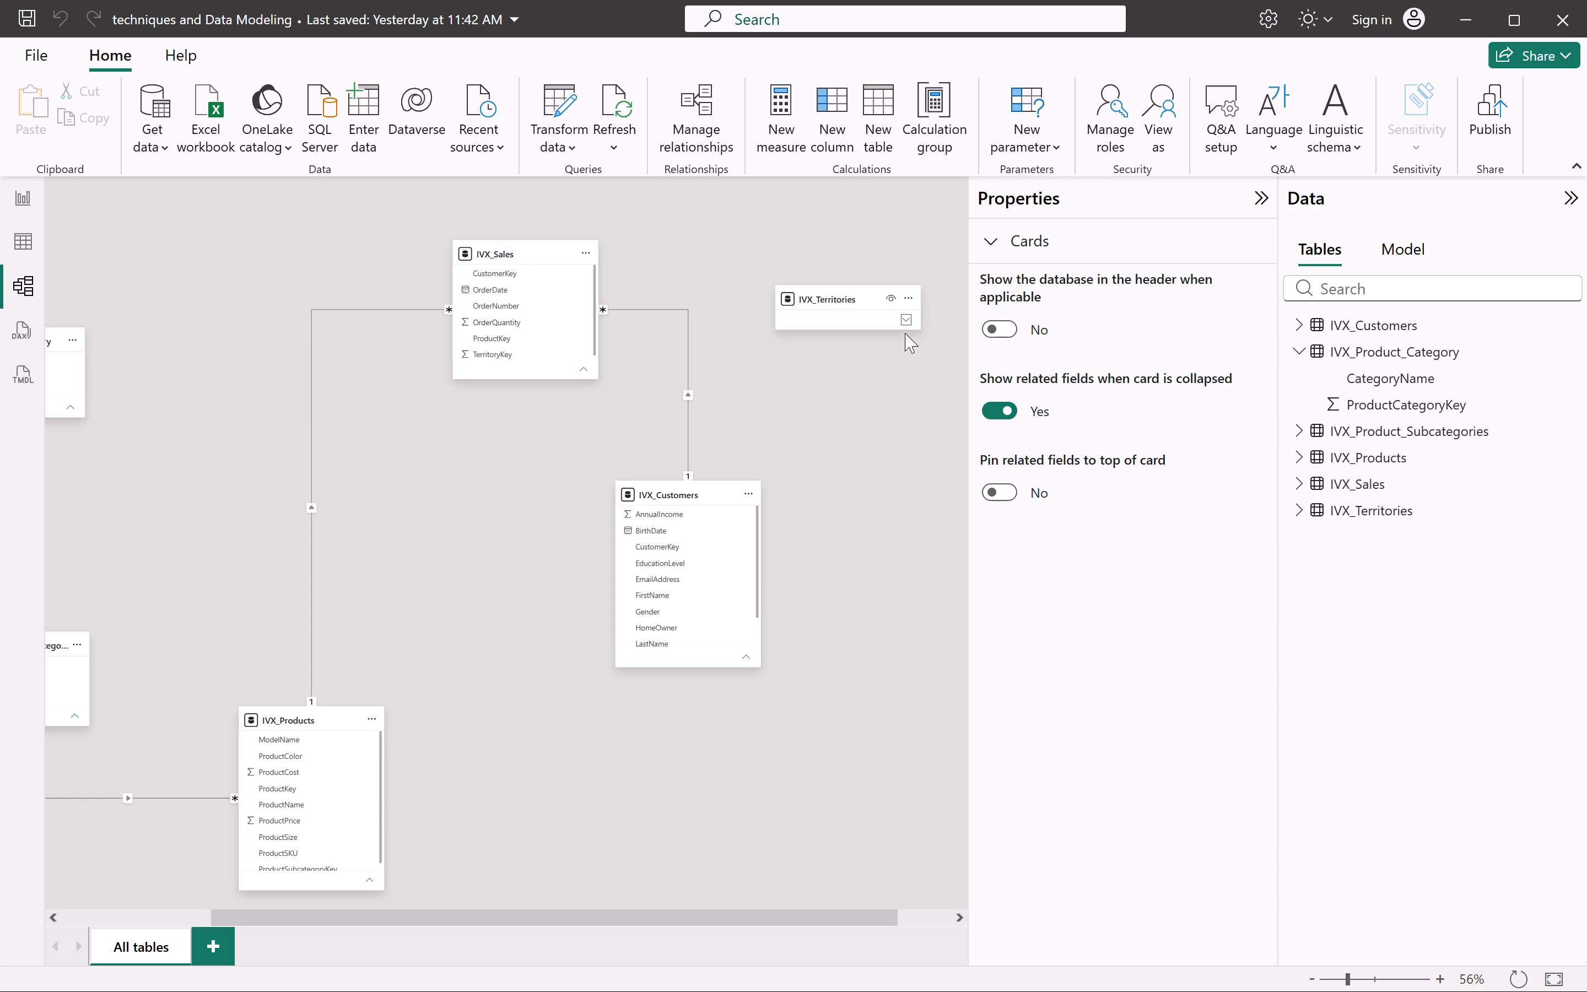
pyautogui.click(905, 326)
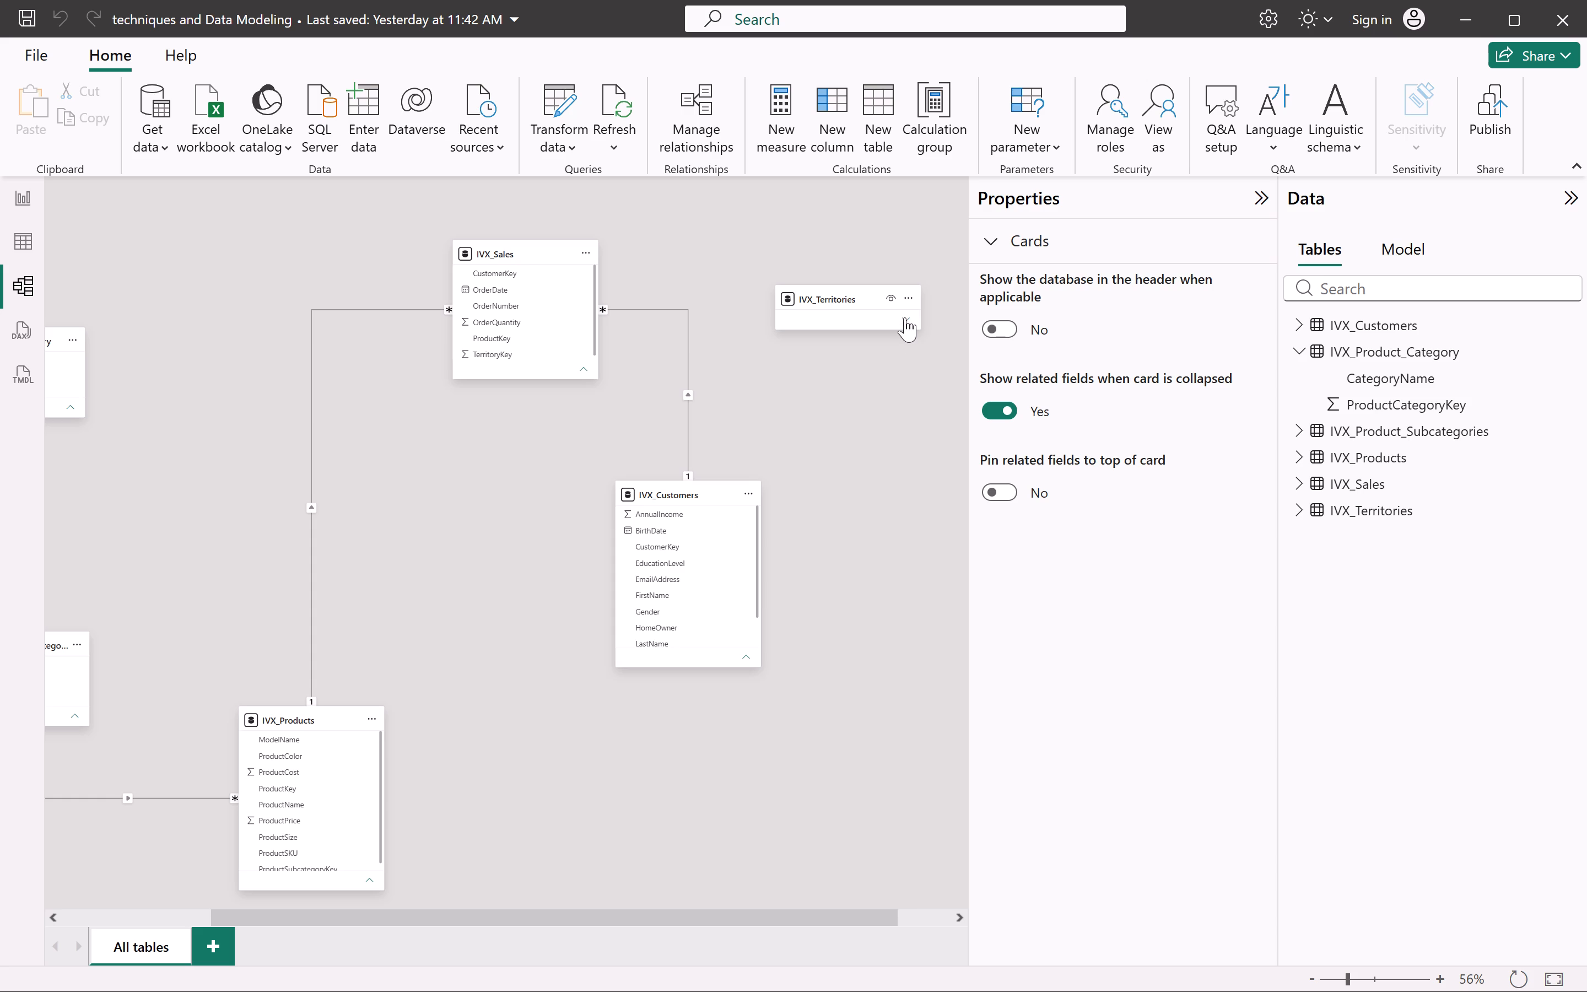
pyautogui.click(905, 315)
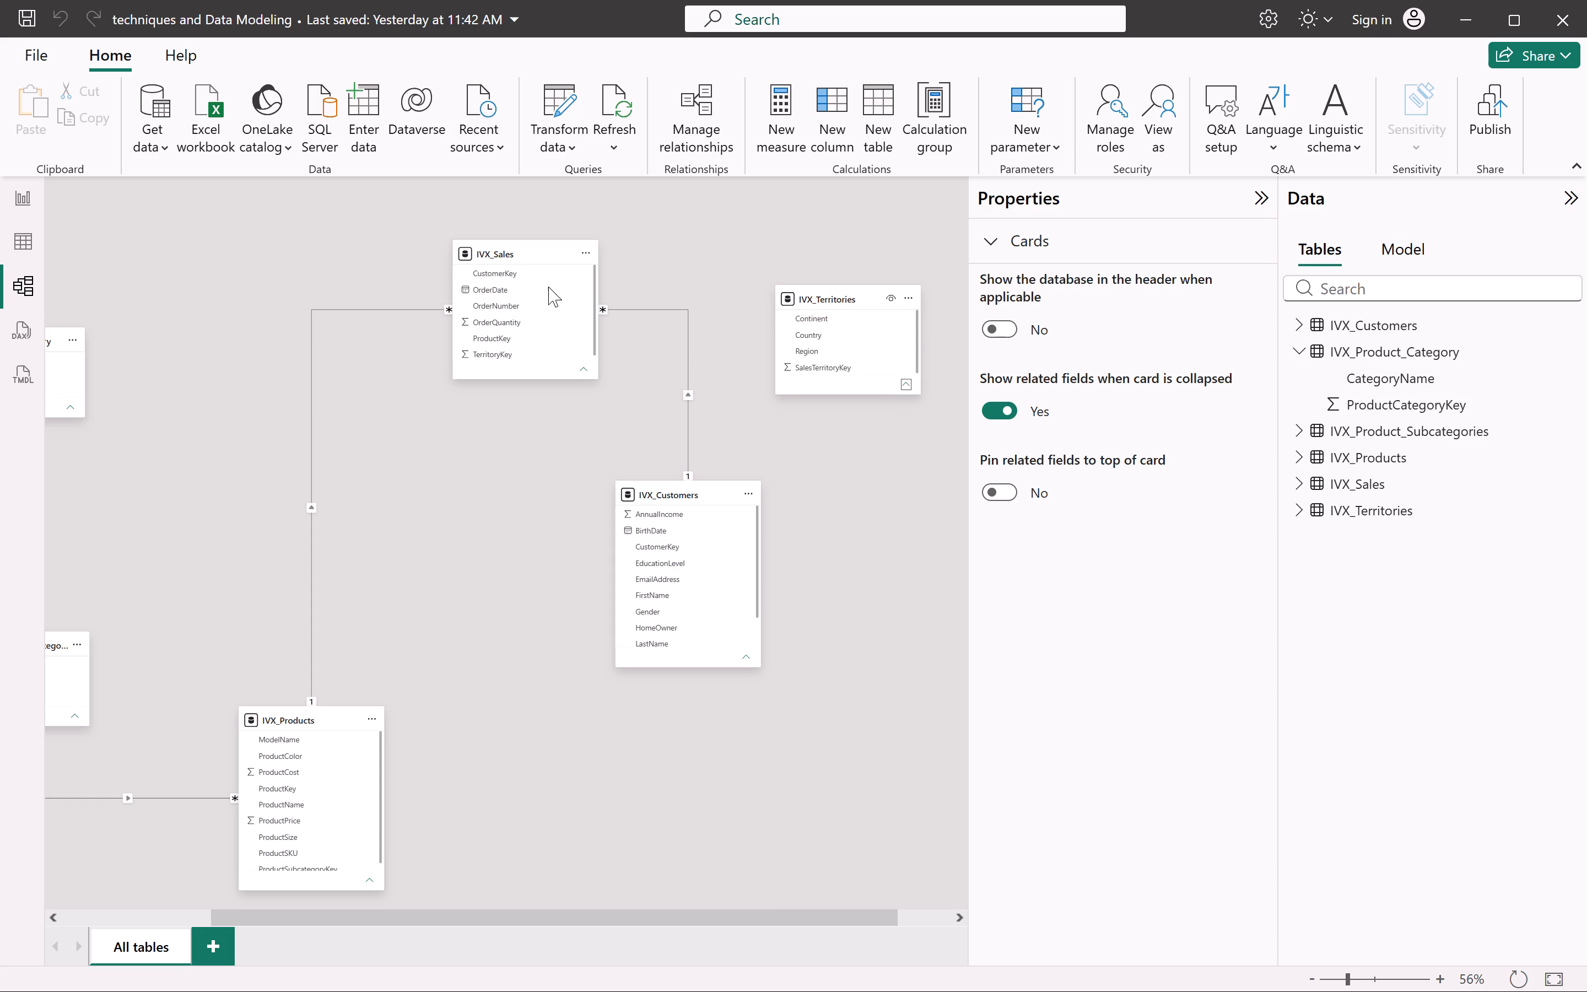
# Examine the field lists of IVX_Sales and IVX_Territories for key columns that could relate the two tables.
pyautogui.scroll(-1, 525, 338)
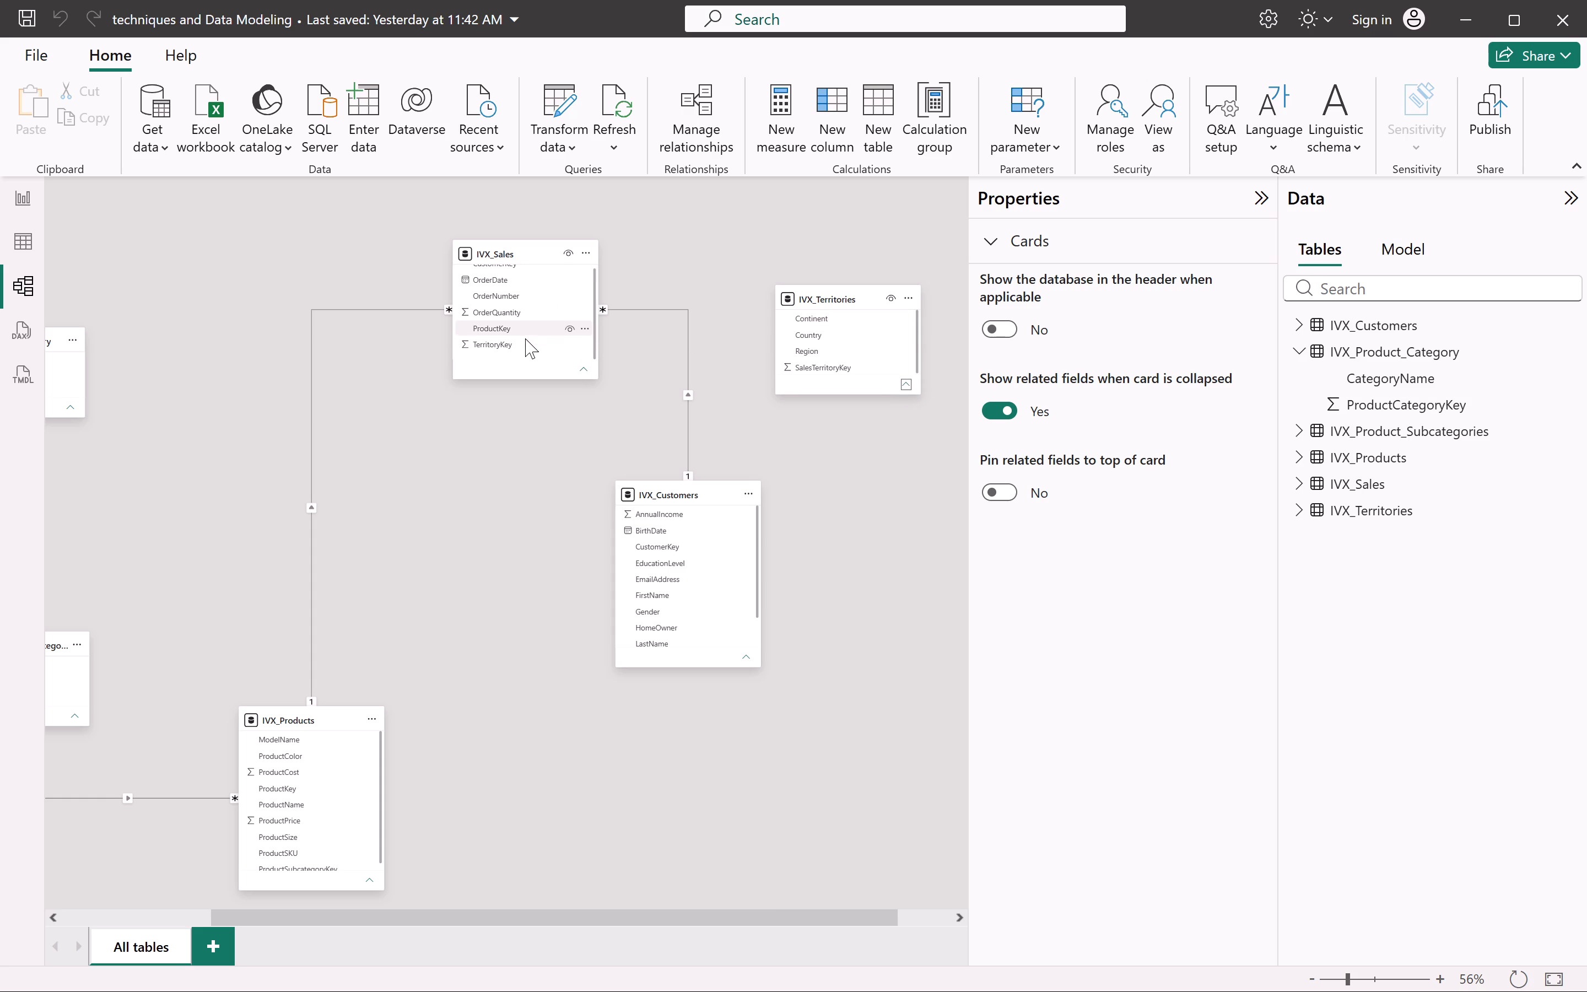
pyautogui.scroll(-1, 525, 338)
pyautogui.scroll(2, 525, 338)
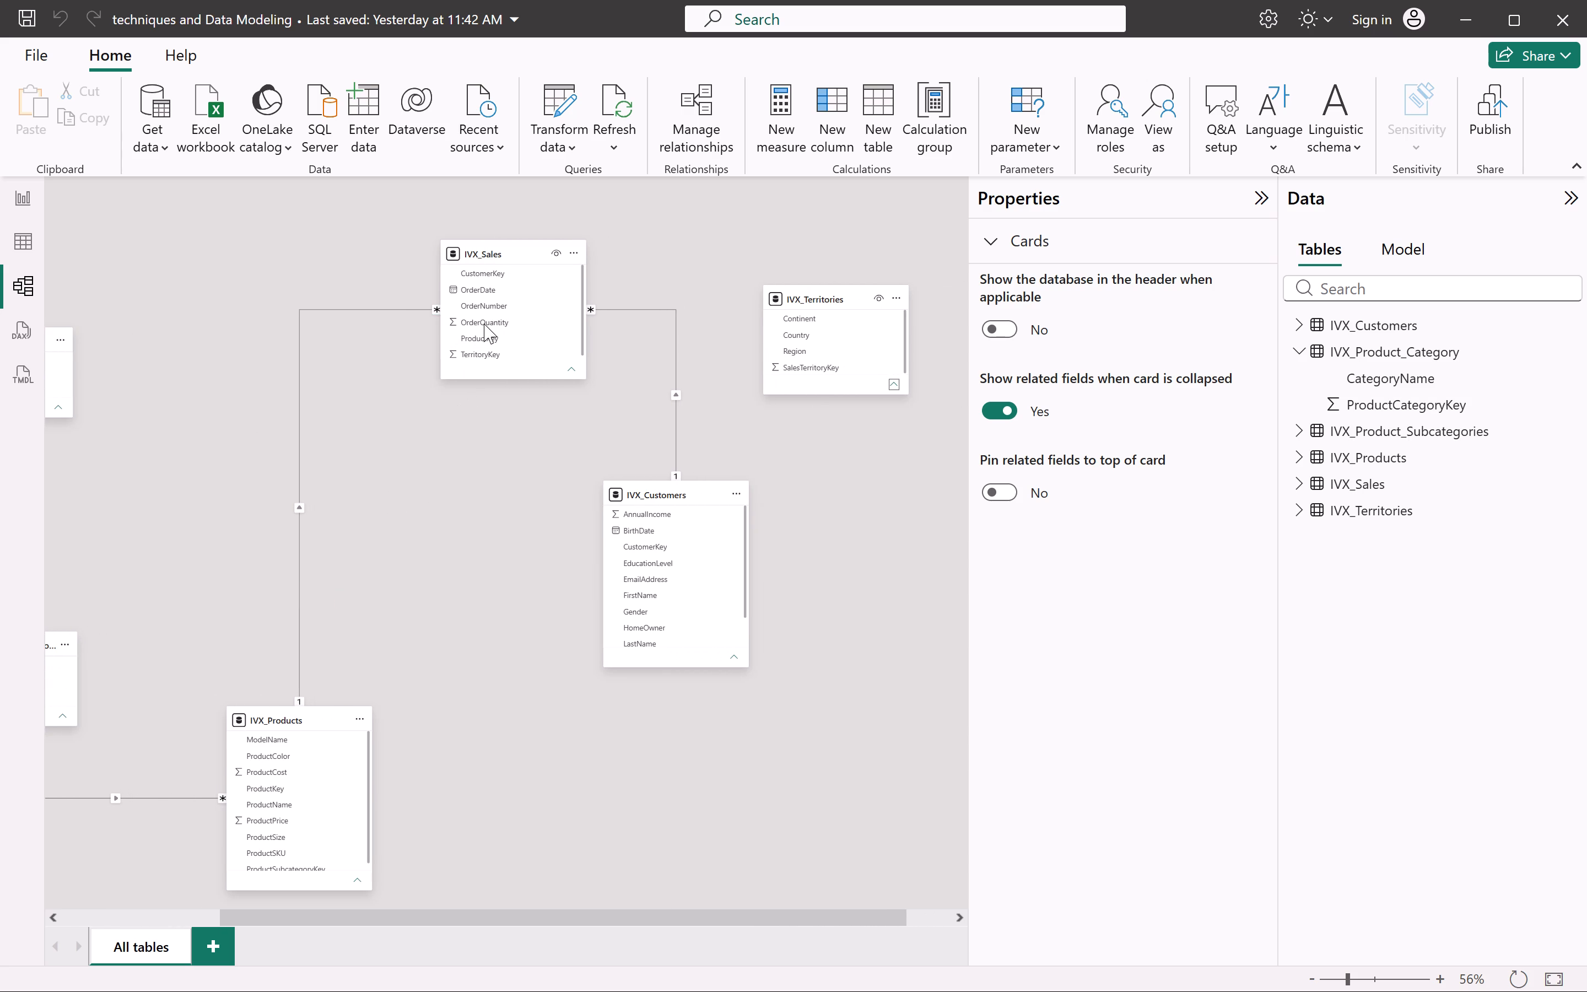
pyautogui.scroll(-2, 484, 324)
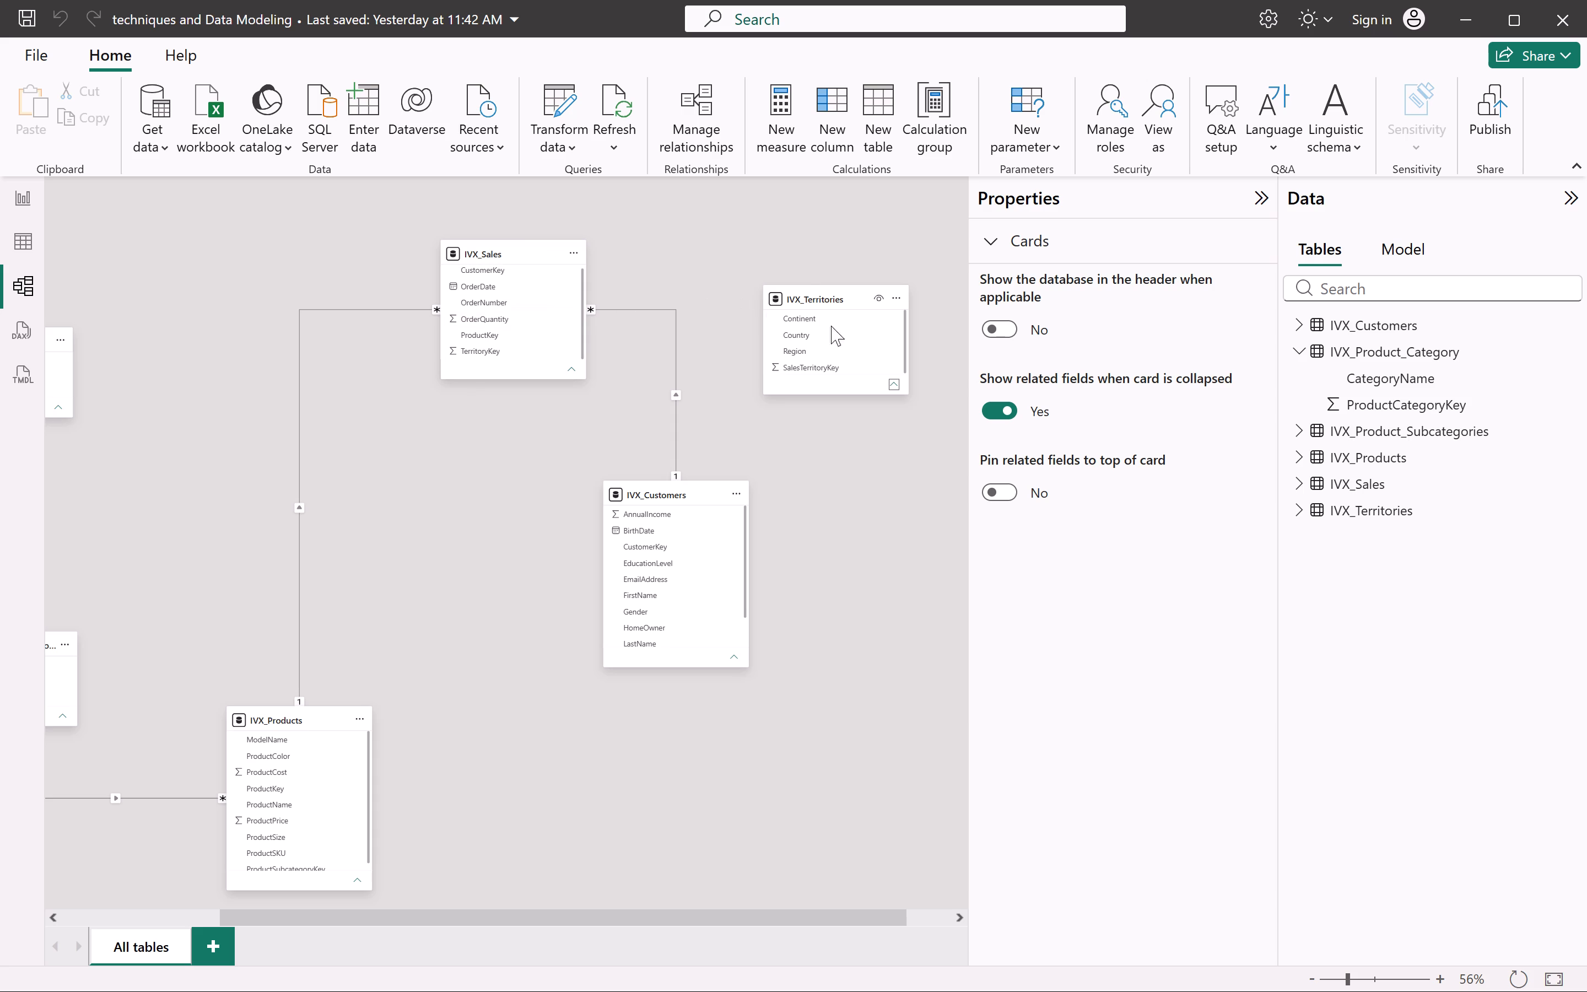
pyautogui.scroll(-1, 839, 362)
pyautogui.scroll(3, 839, 362)
# Create an active many-to-many relationship from TerritoryKey in IVX_Sales to Country in IVX_Territories, with cross-filter direction Both.
pyautogui.moveTo(505, 349); pyautogui.dragTo(860, 339)
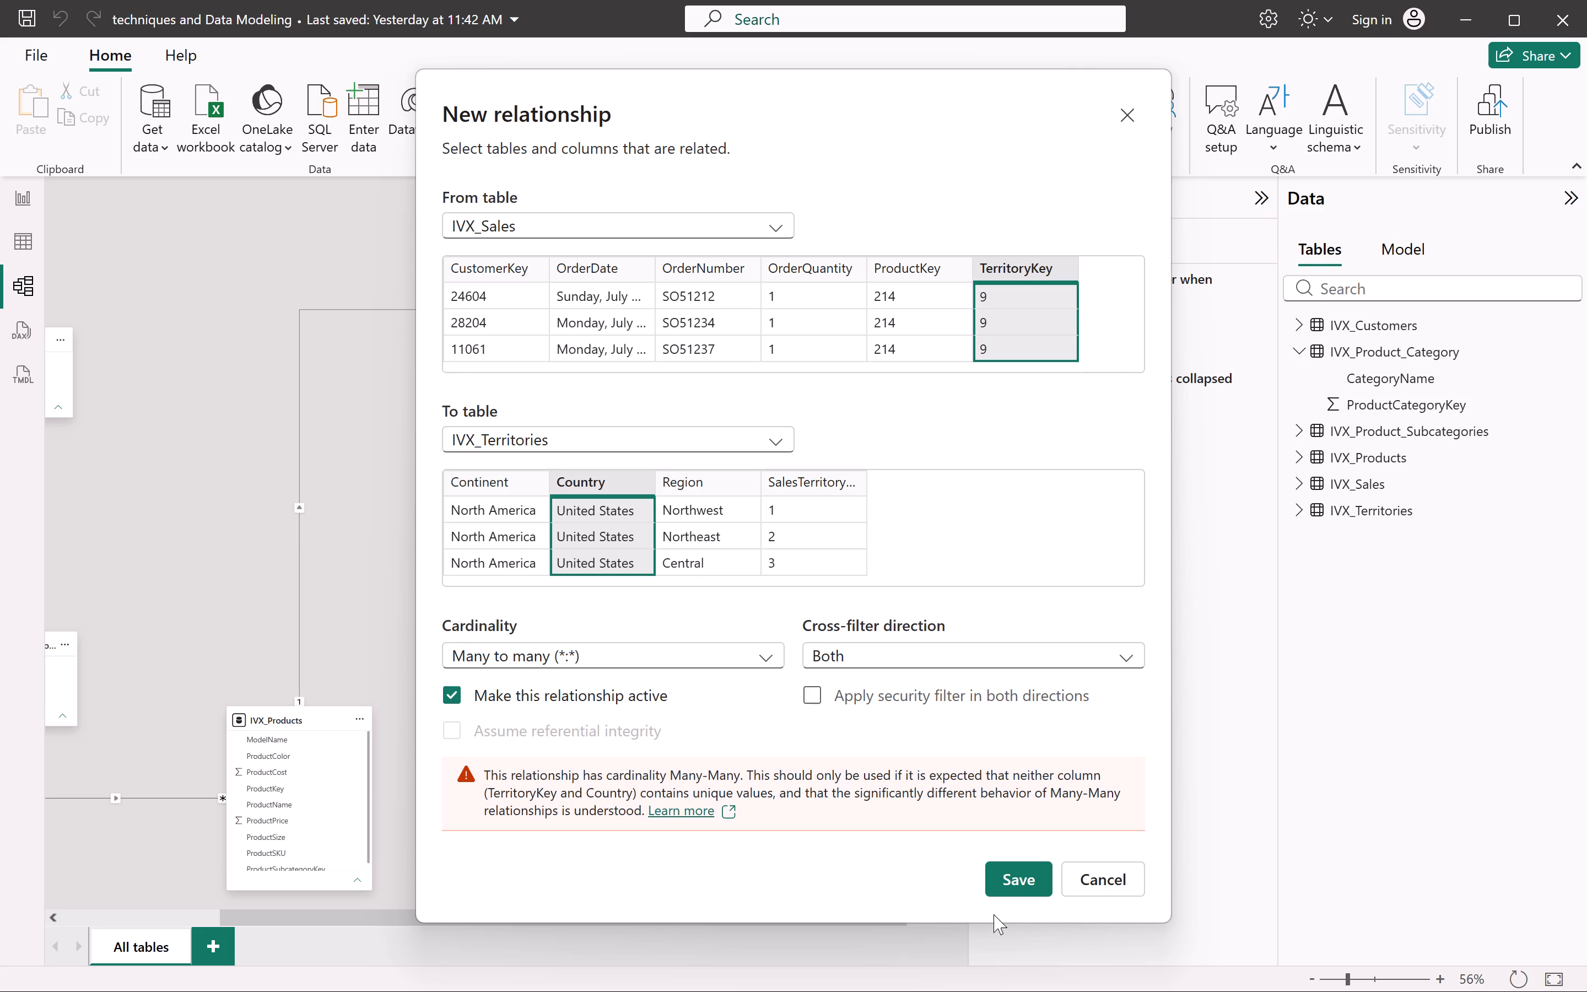
pyautogui.click(998, 881)
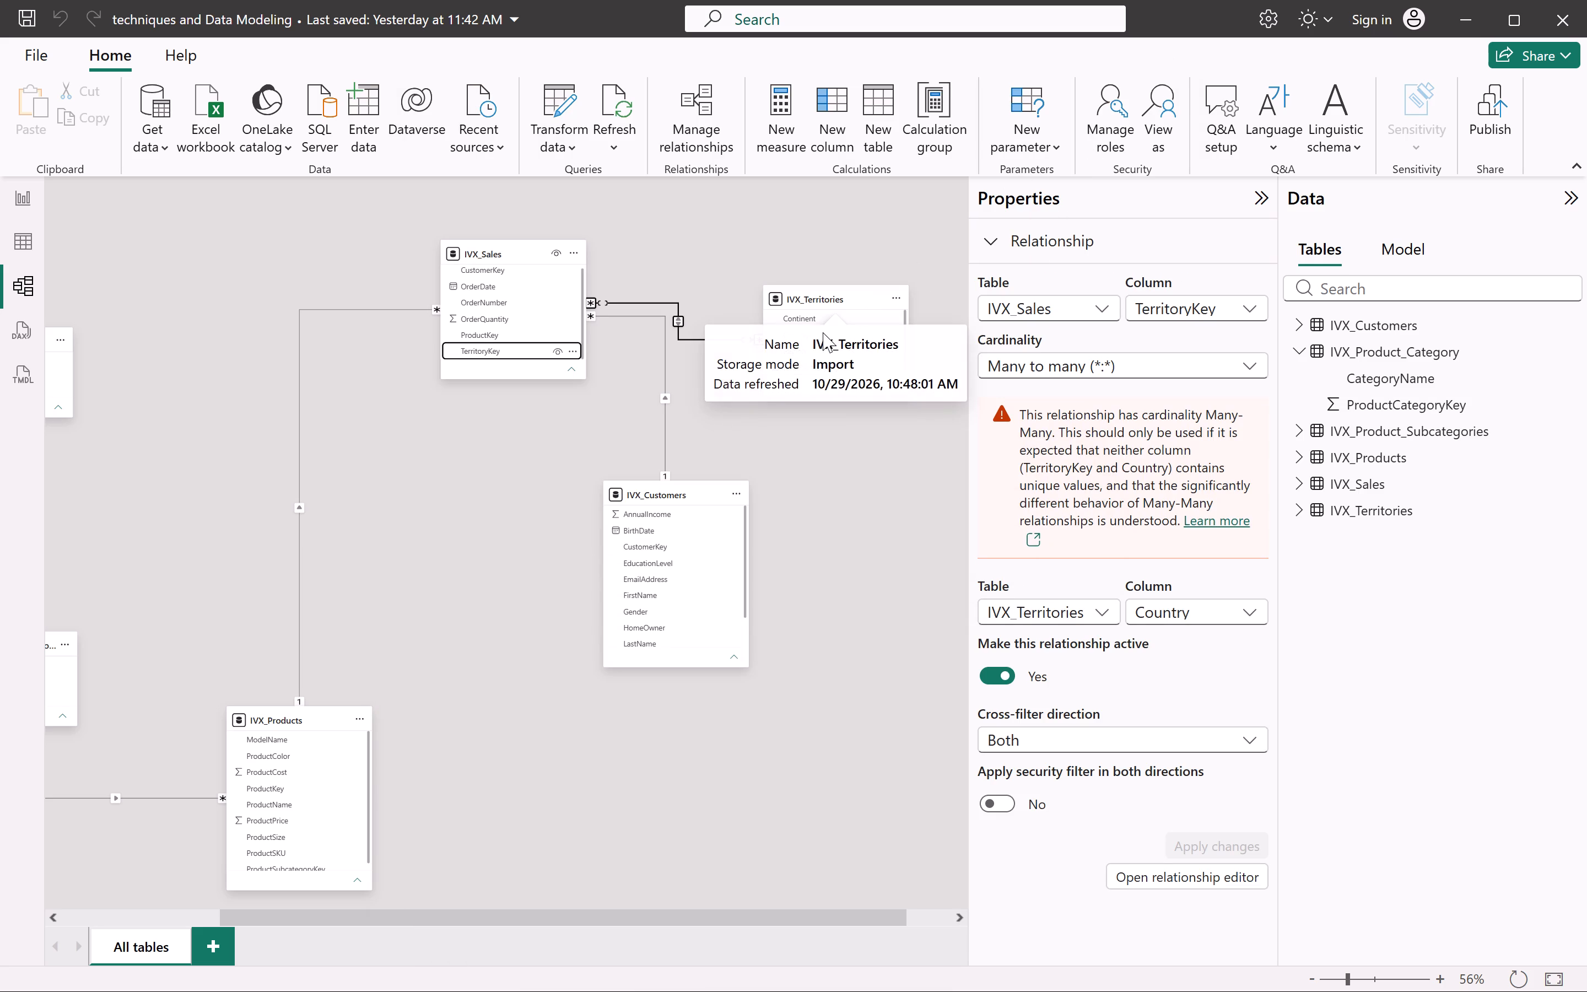
pyautogui.click(780, 459)
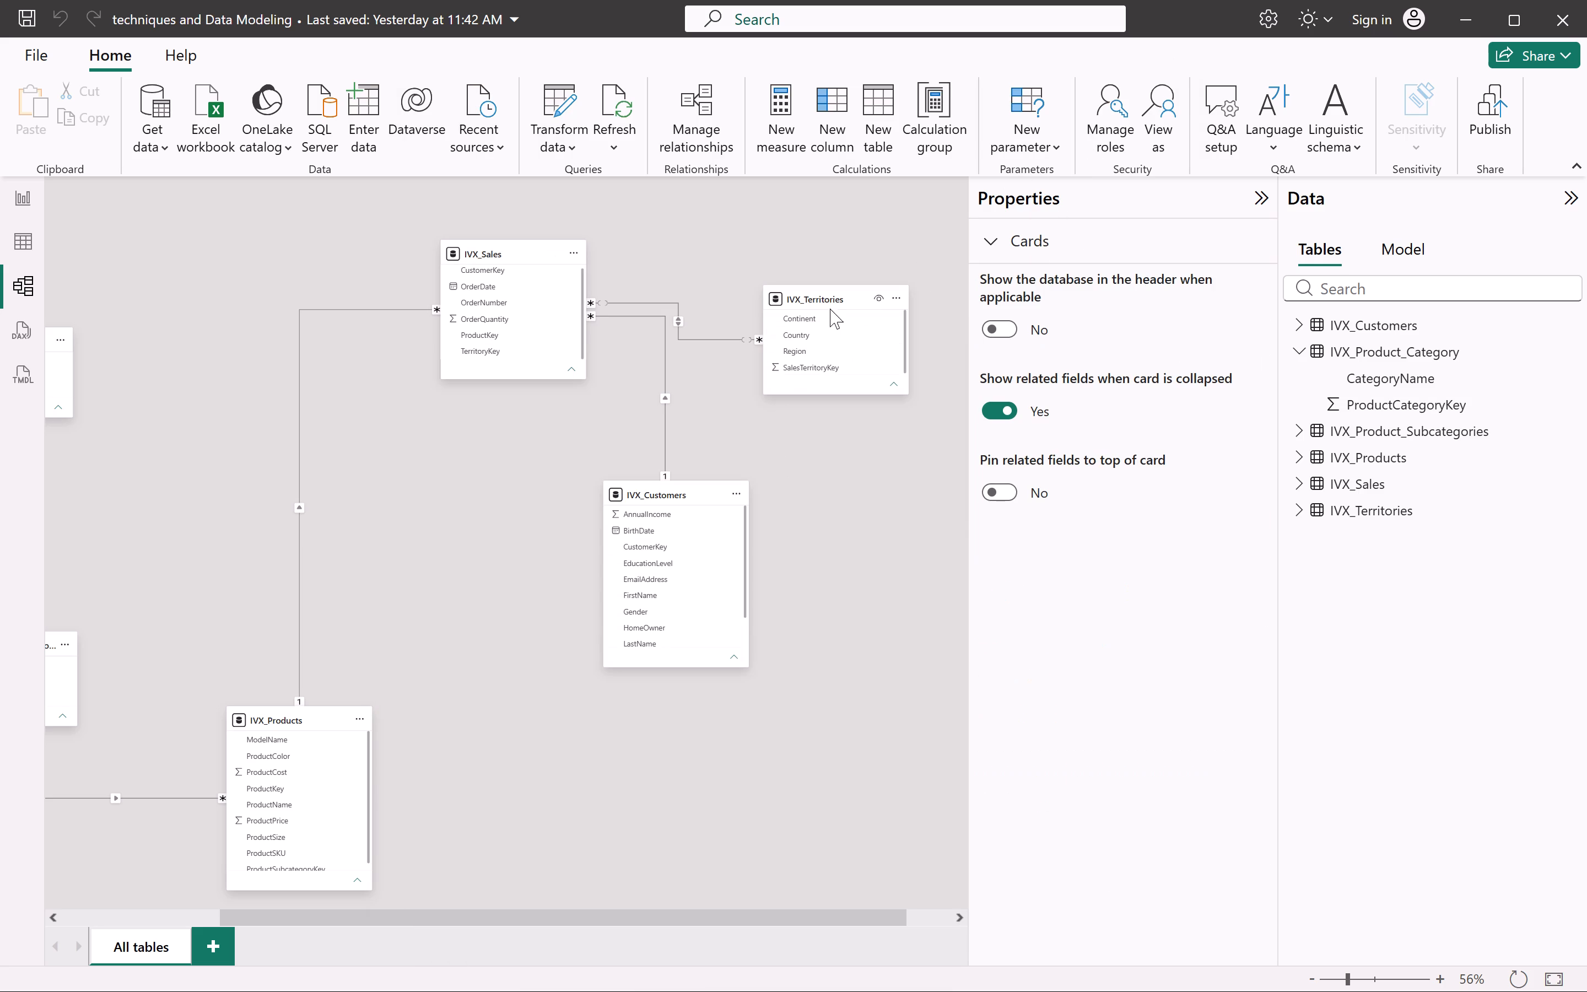
pyautogui.click(819, 464)
# Move the IVX_Territories card up in the model diagram so it sits slightly higher than the IVX_Sales card.
pyautogui.moveTo(830, 295); pyautogui.dragTo(821, 201)
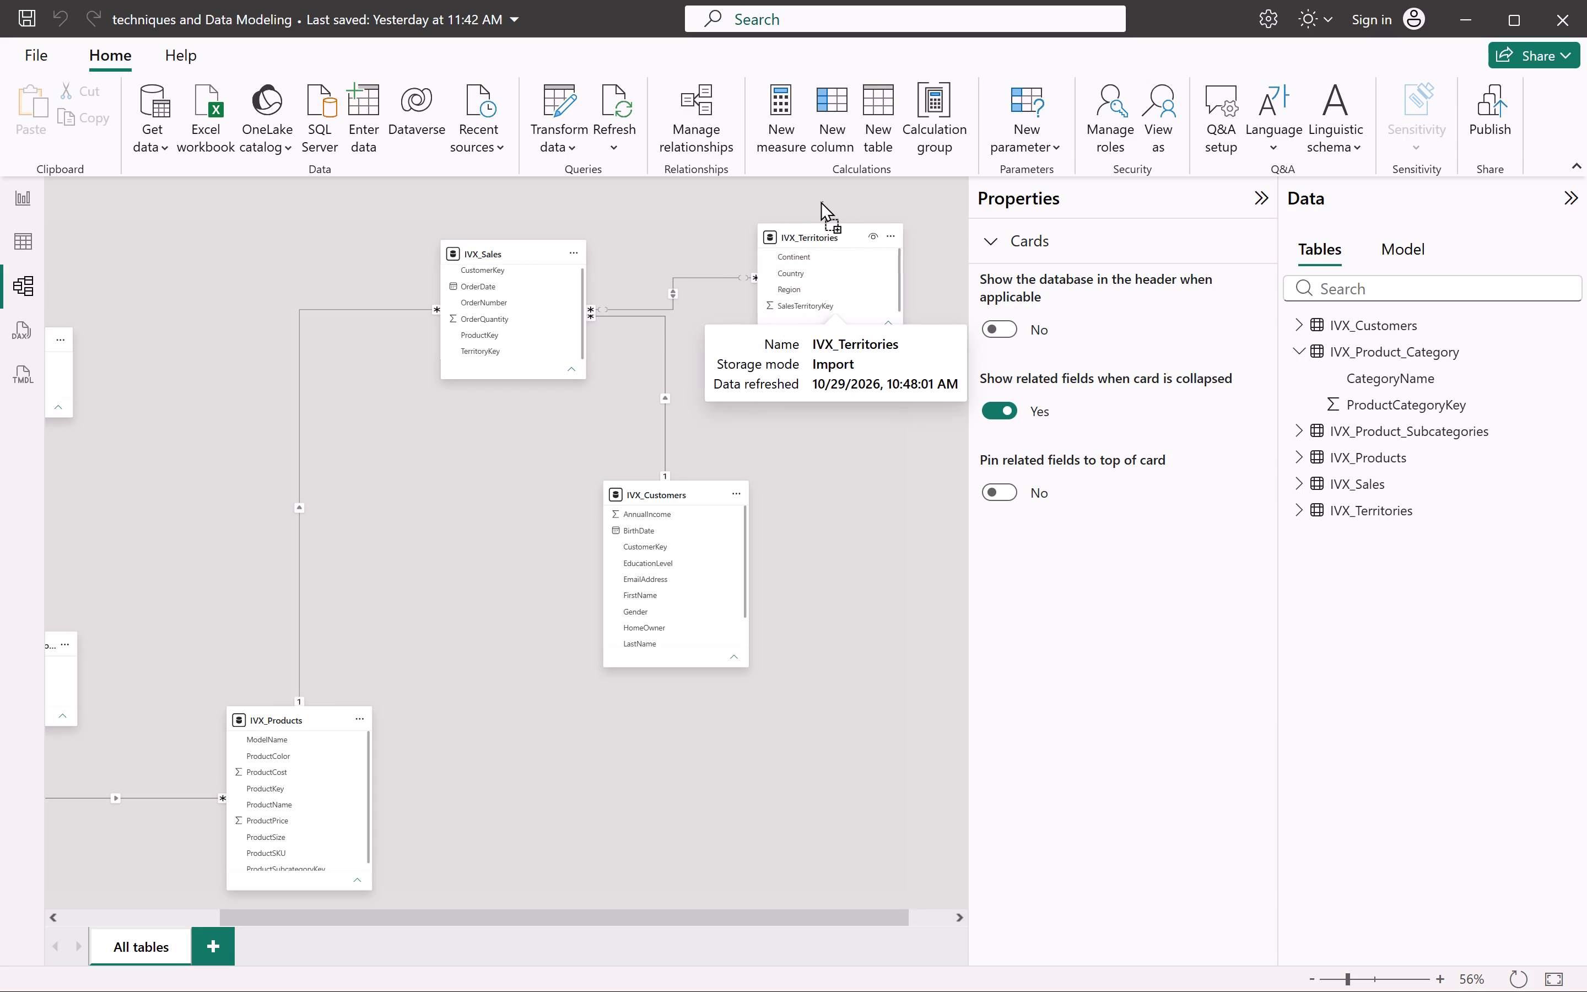
pyautogui.moveTo(821, 201); pyautogui.dragTo(816, 201)
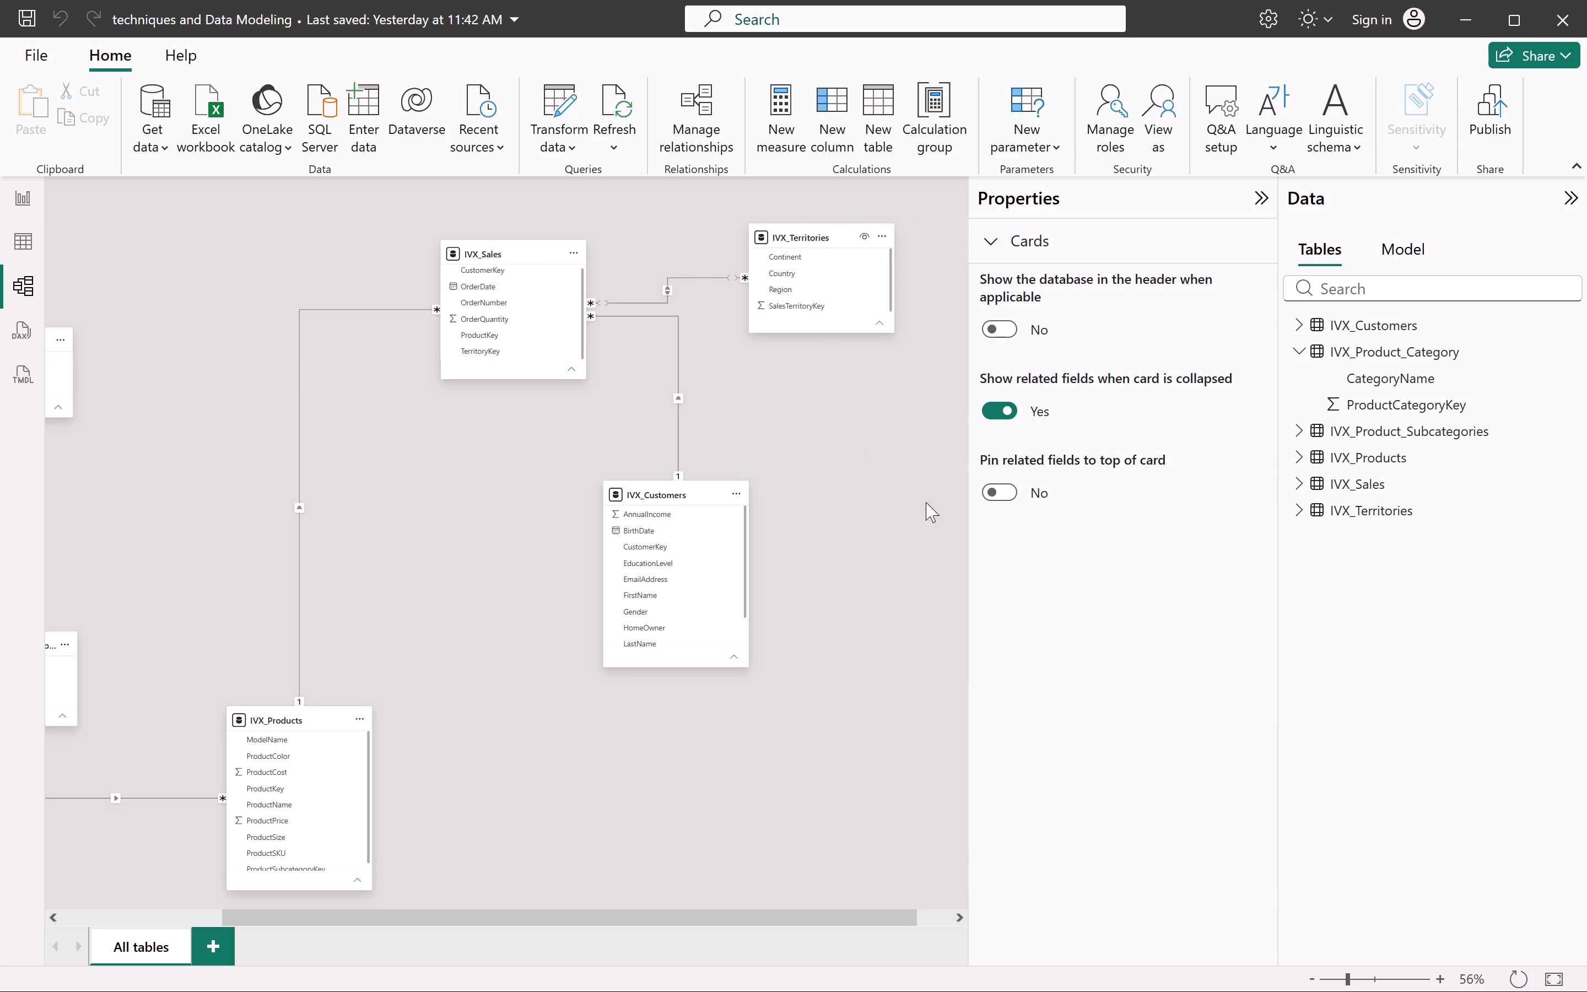
pyautogui.click(933, 515)
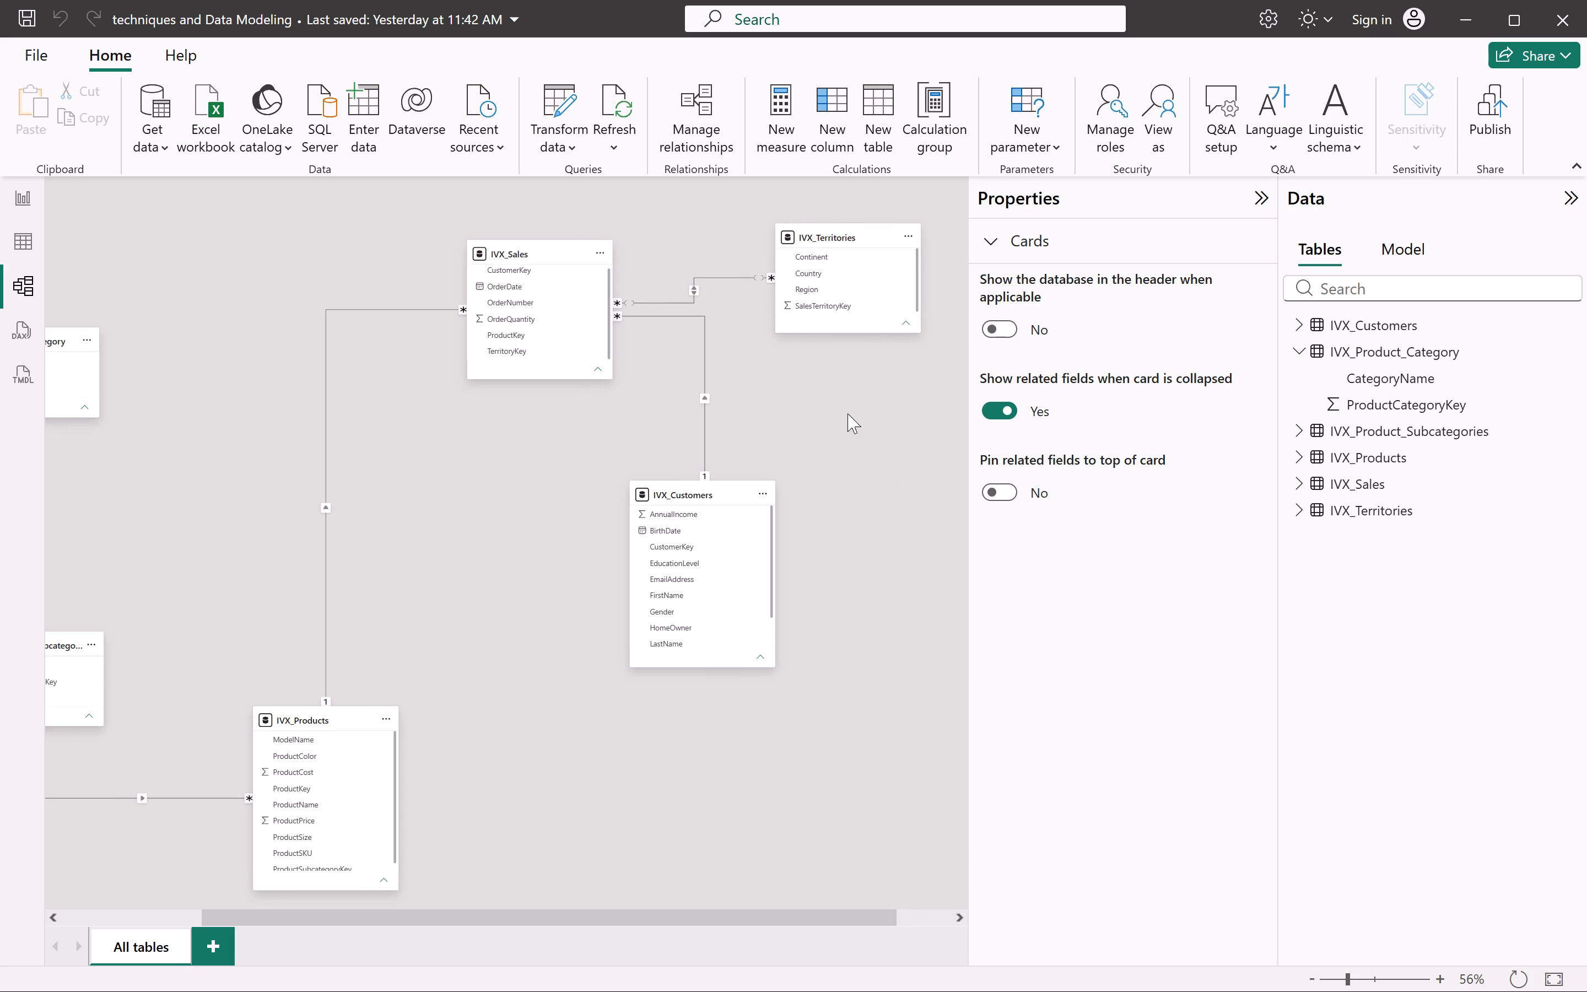
# Inspect the properties of the relationship between IVX_Sales and IVX_Territories, and clear the selection.
pyautogui.click(617, 301)
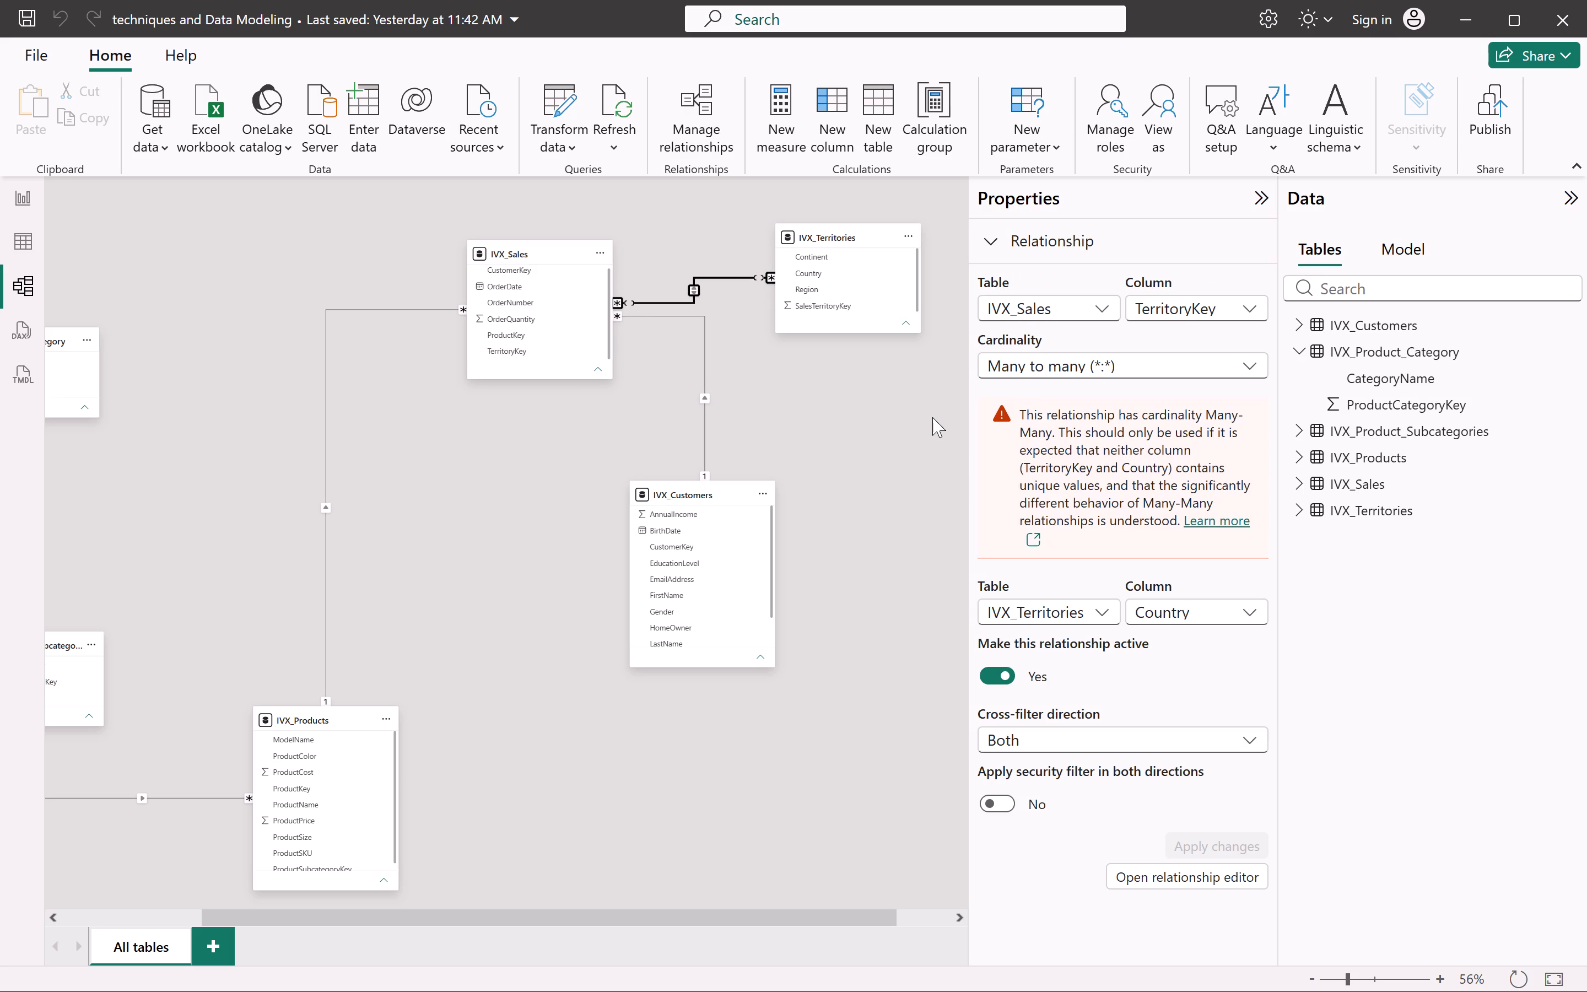
pyautogui.click(408, 251)
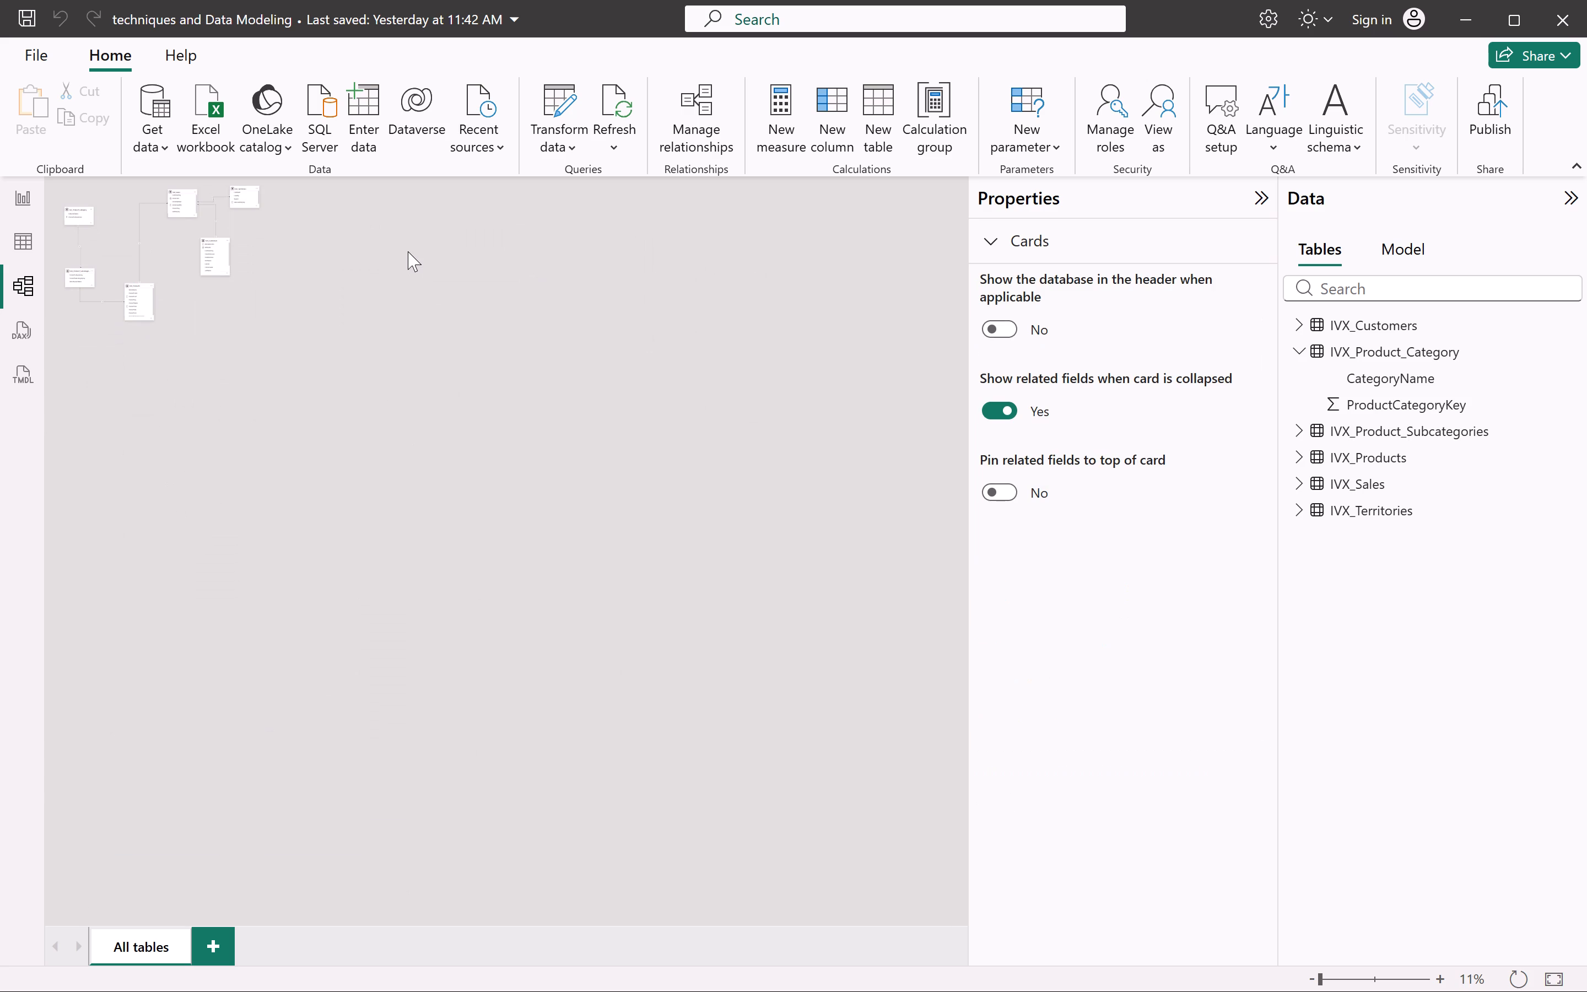